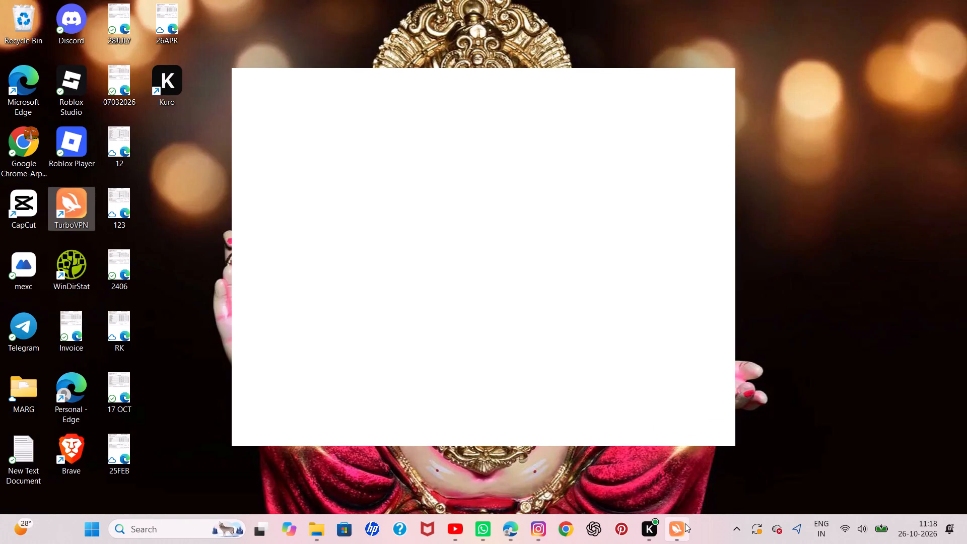
Connect Turbo VPN using the Optimal Location server.
click(670, 490)
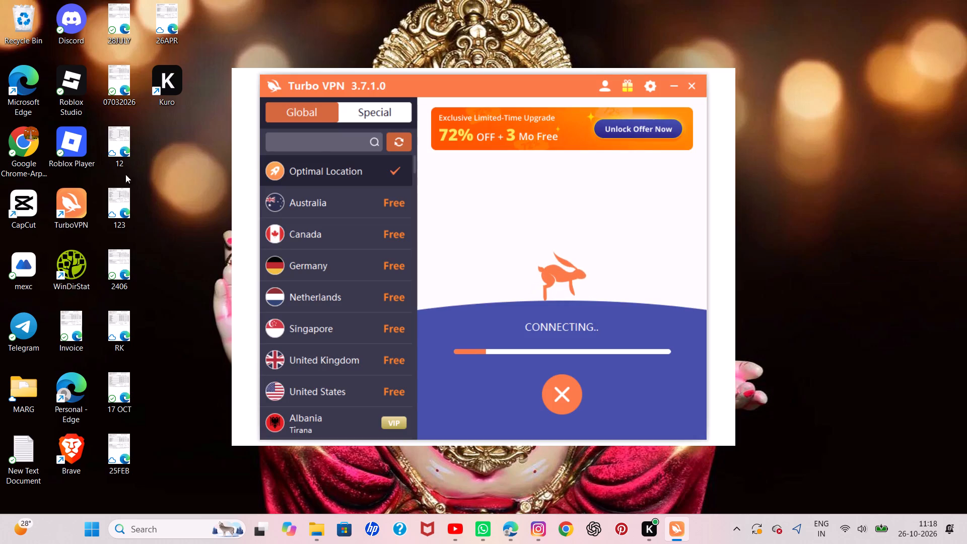
Launch CapCut from the desktop.
double_click(19, 219)
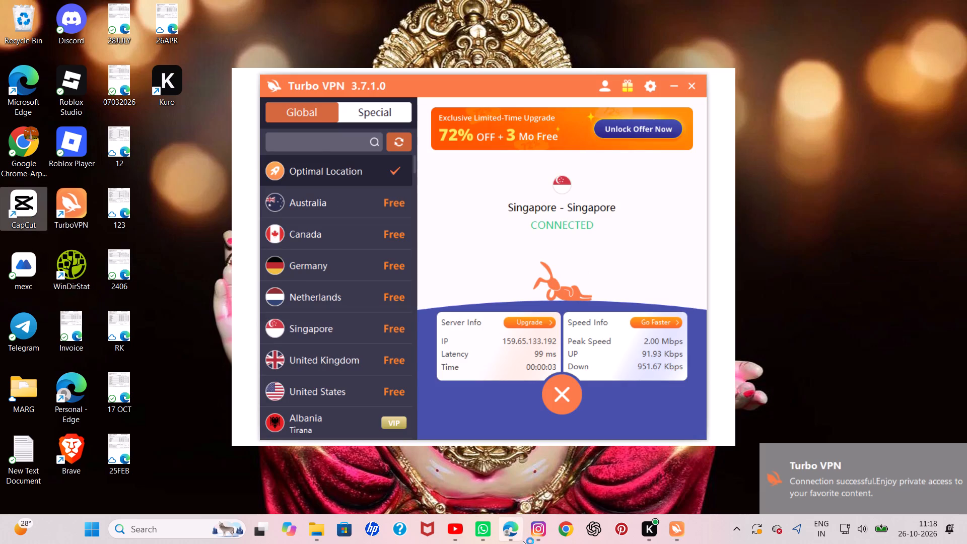
Switch to Microsoft Edge, search the web for an instagram video downloader and load the reel on the Saveinsta site.
click(507, 471)
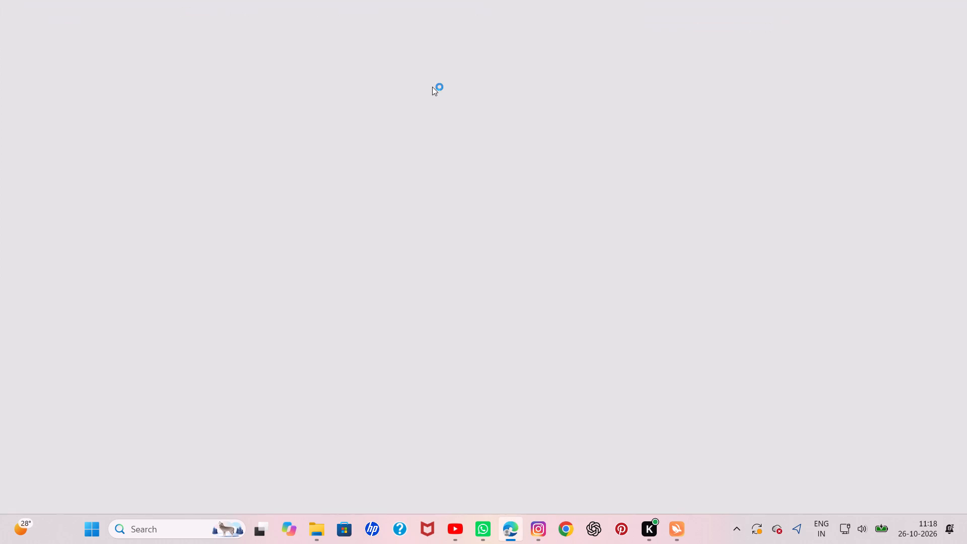
click(379, 5)
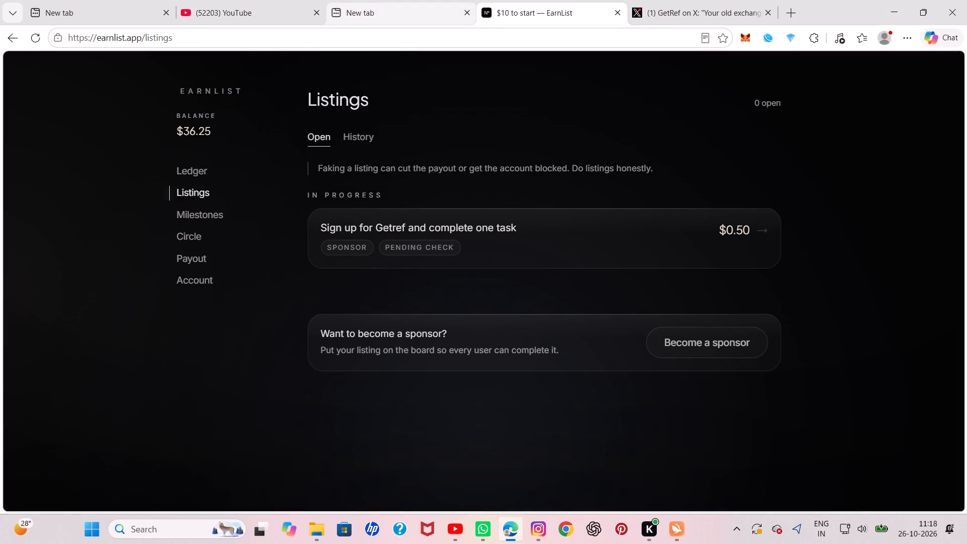
click(371, 41)
key(i)
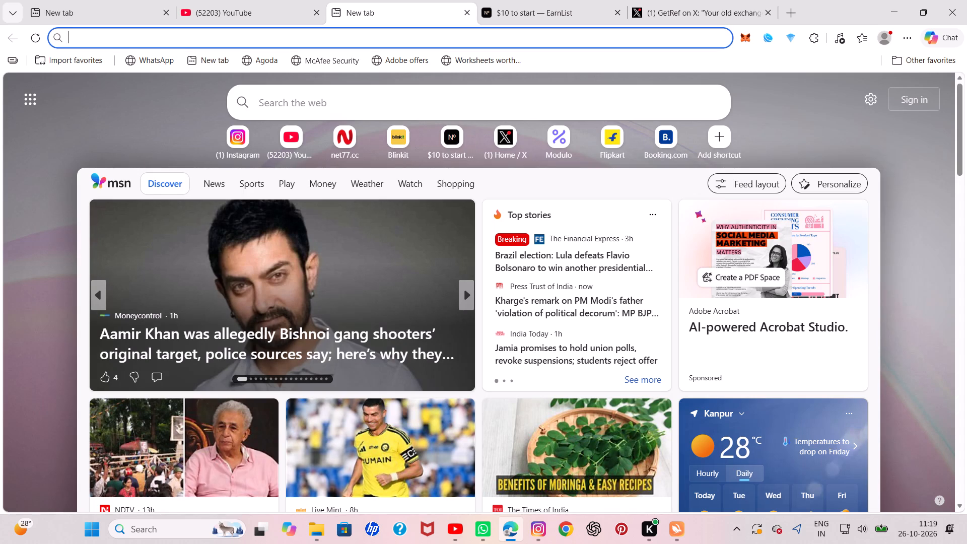
key(i)
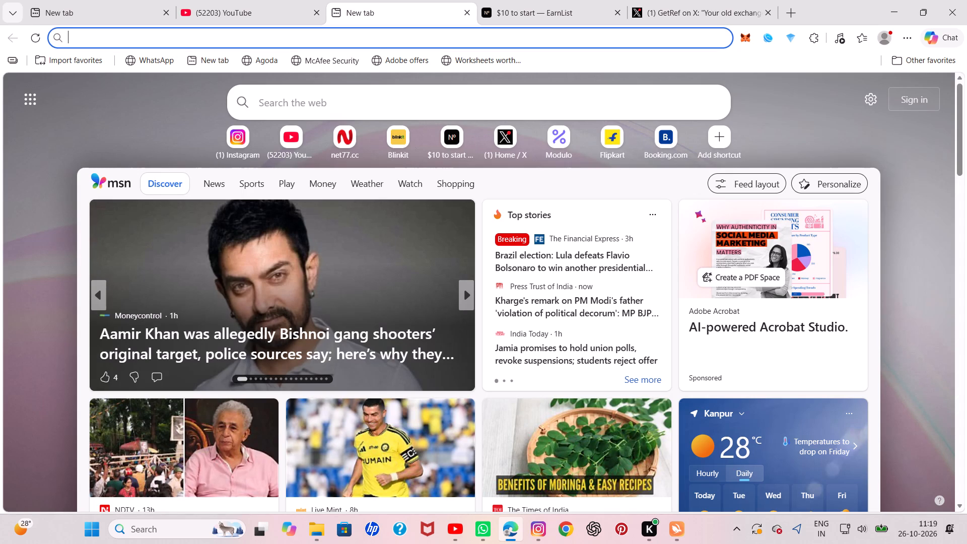
click(372, 44)
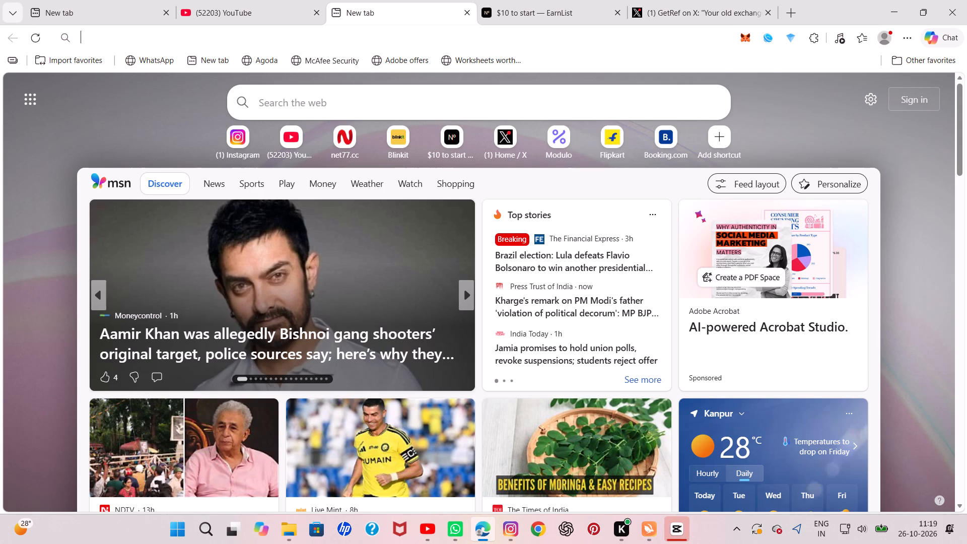
click(336, 31)
click(88, 10)
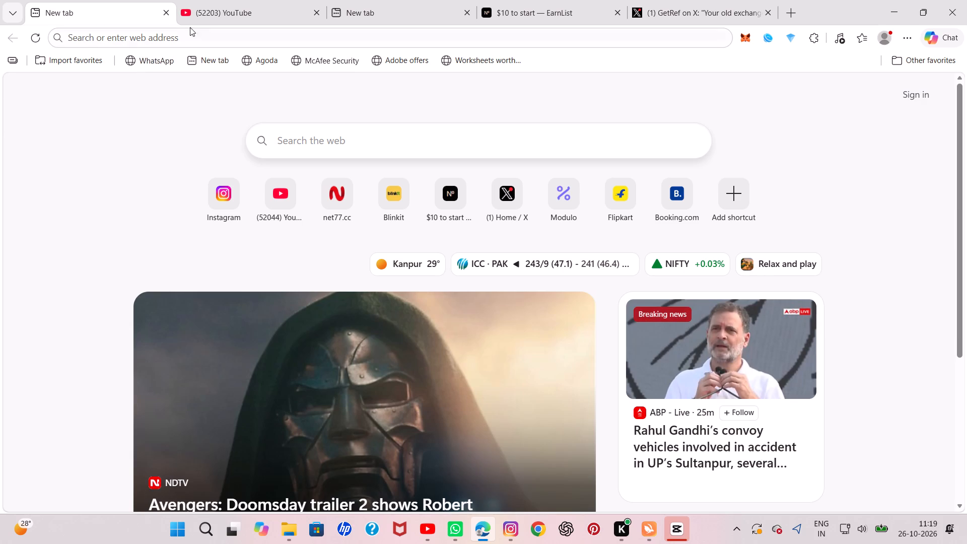
Search the web for instagram video downloader 4k and open the Saveinsta site from the results.
click(217, 30)
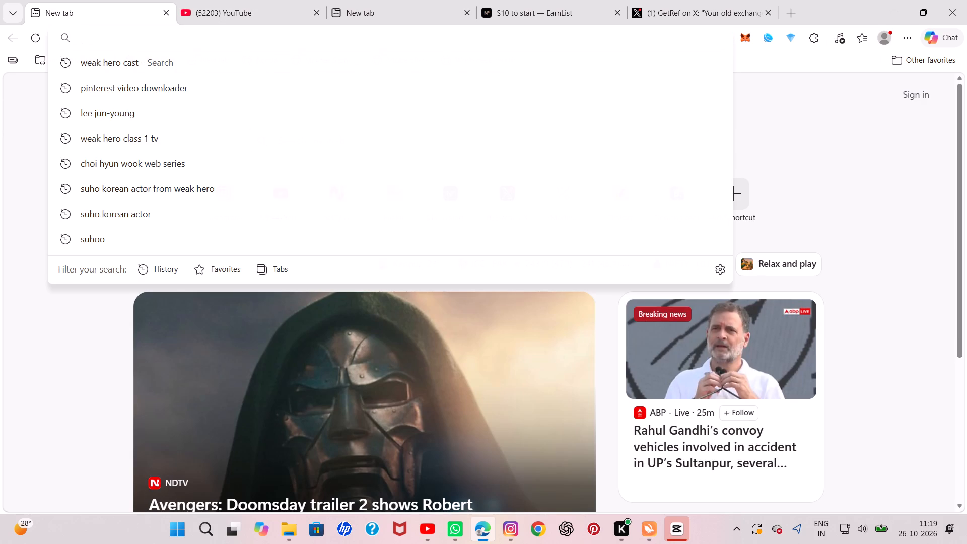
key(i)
key(Return)
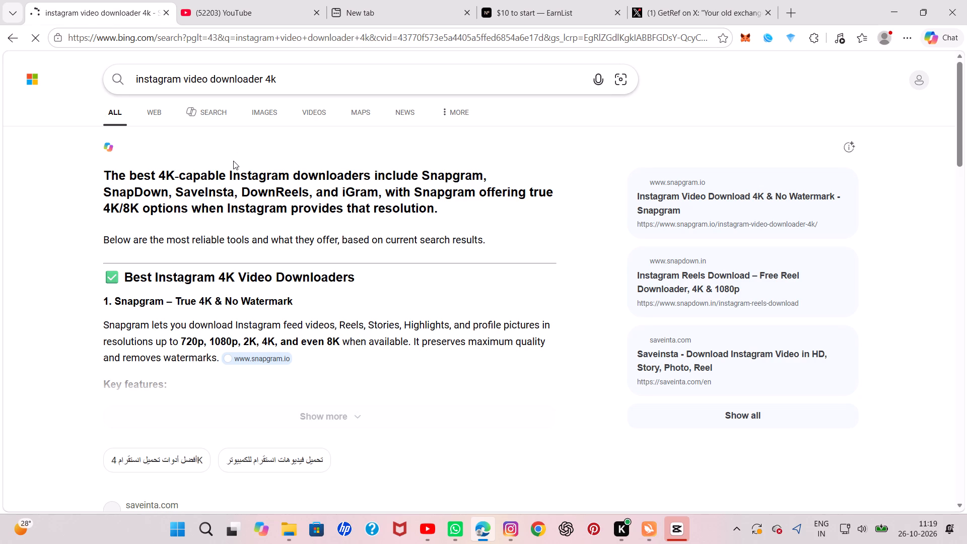
scroll(241, 369, down, 3)
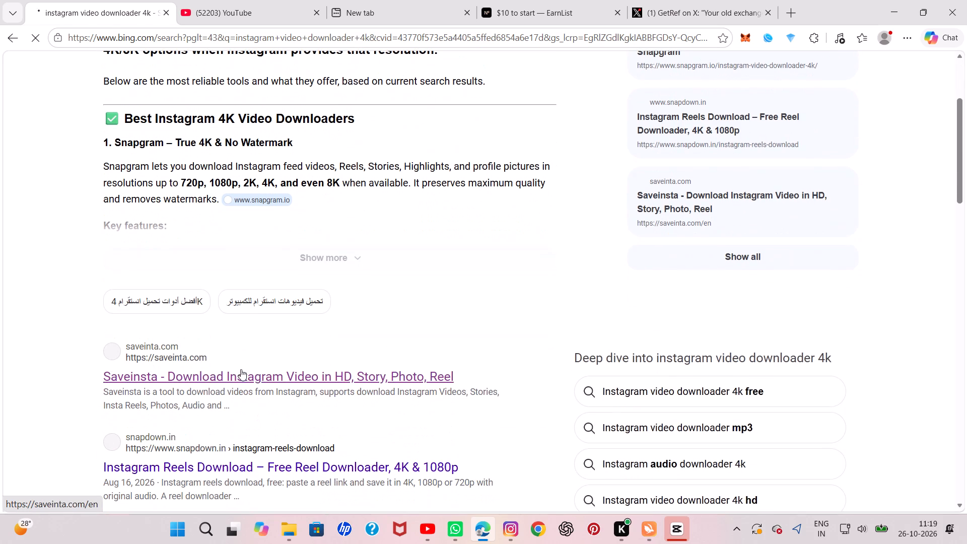
click(236, 376)
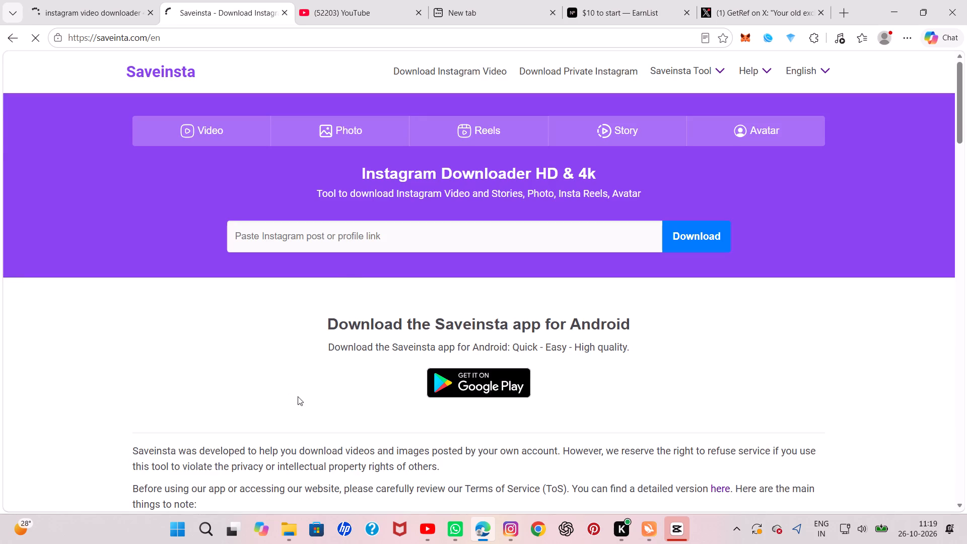
Submit the copied Instagram reel link to the Saveinsta downloader and dismiss the blank pop-up.
click(365, 235)
key(ctrl+v)
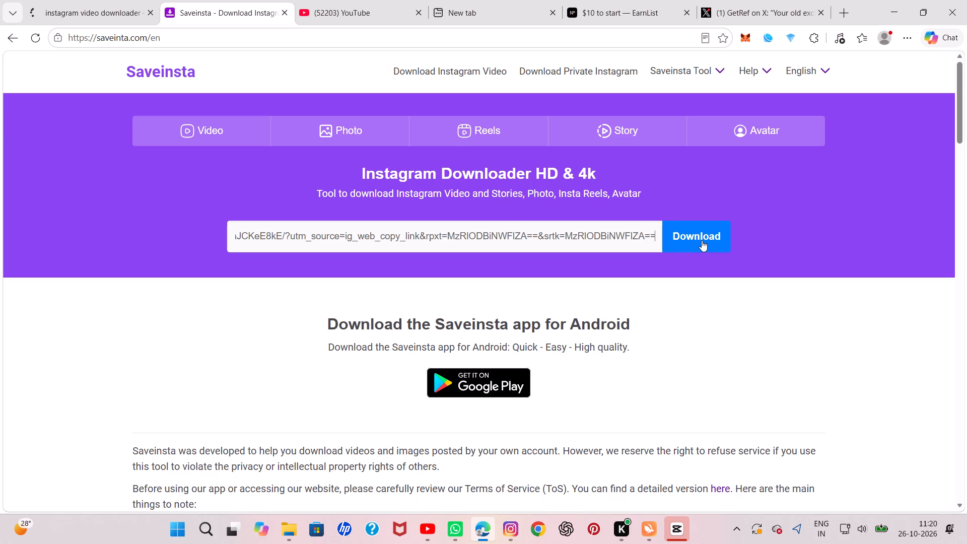
click(702, 240)
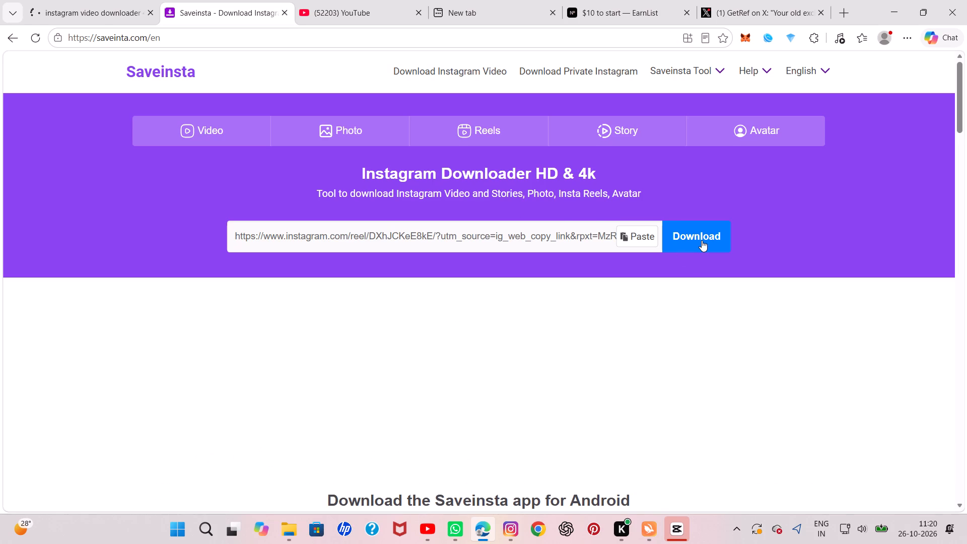
click(685, 232)
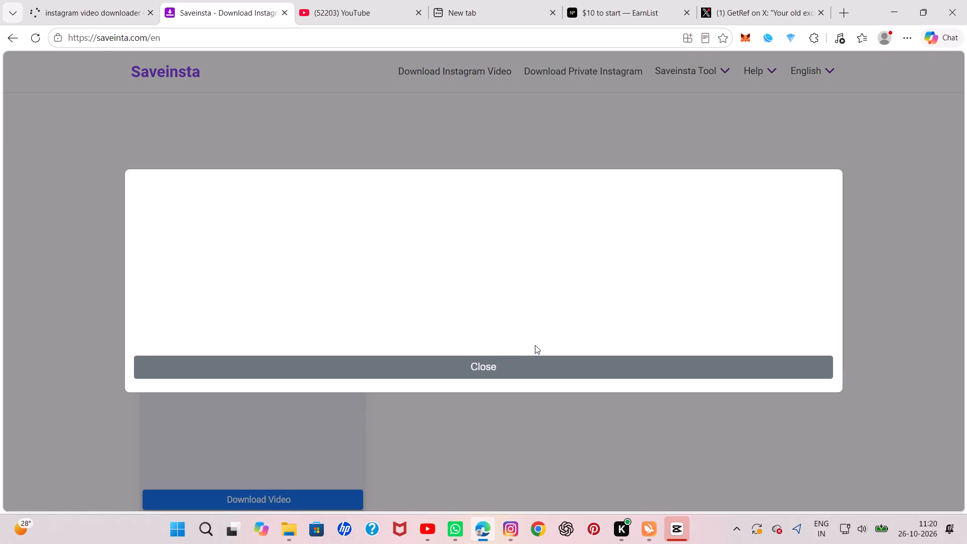
click(517, 367)
Download the reel's video from Saveinsta and cancel the duplicate (1).mp4 download.
click(321, 493)
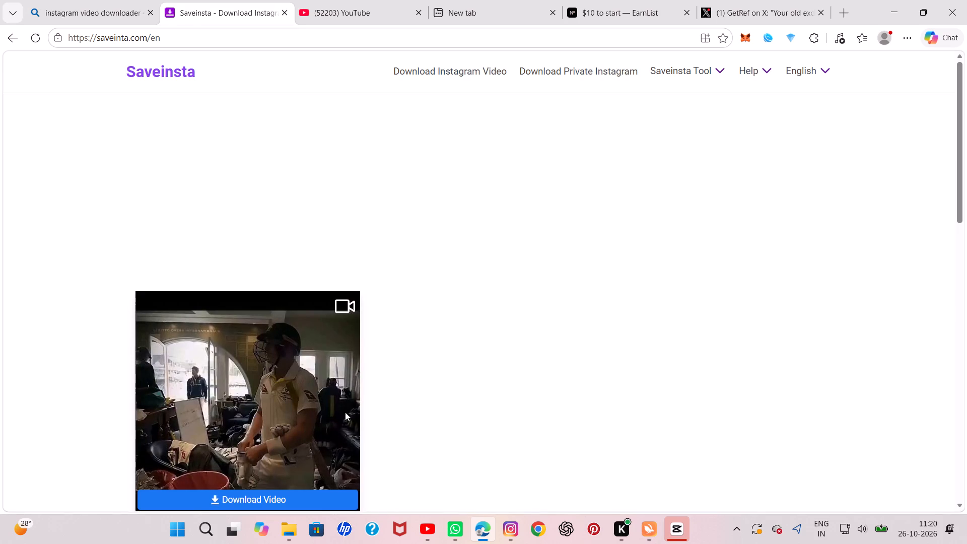
click(279, 496)
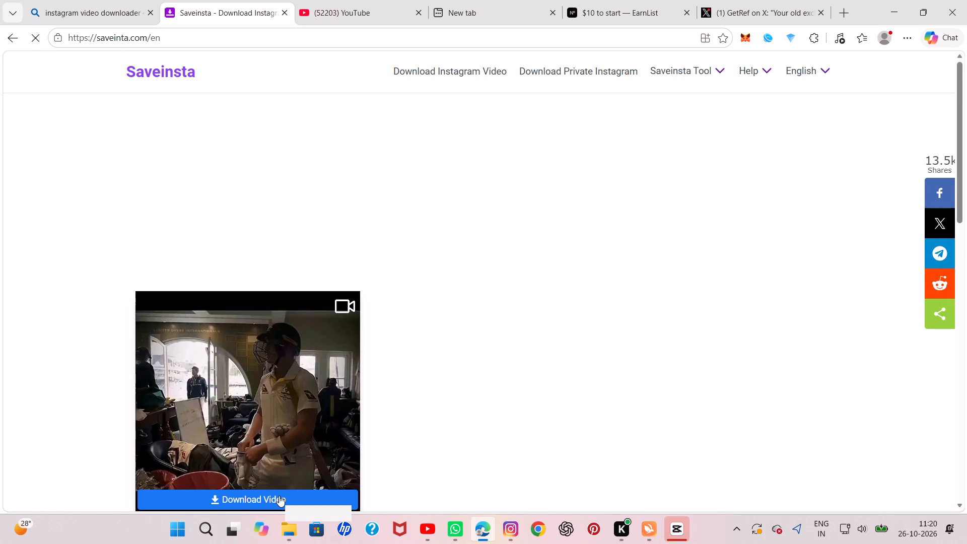
scroll(321, 407, down, 1)
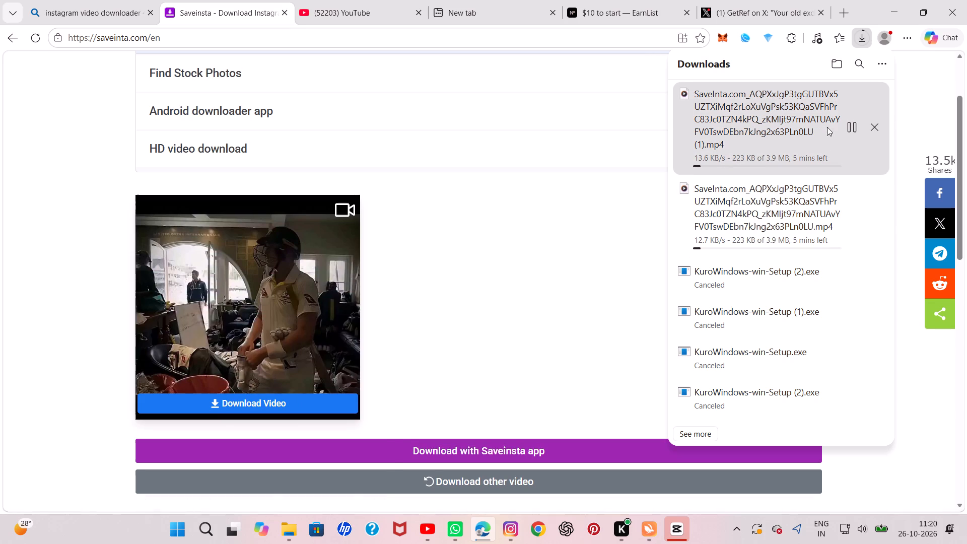
click(876, 126)
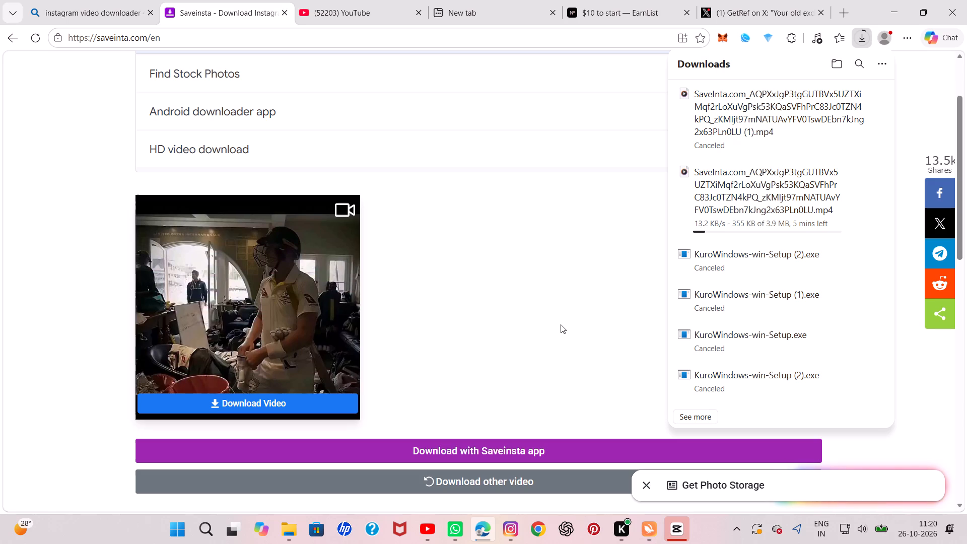
Switch to Turbo VPN and disconnect it.
click(623, 477)
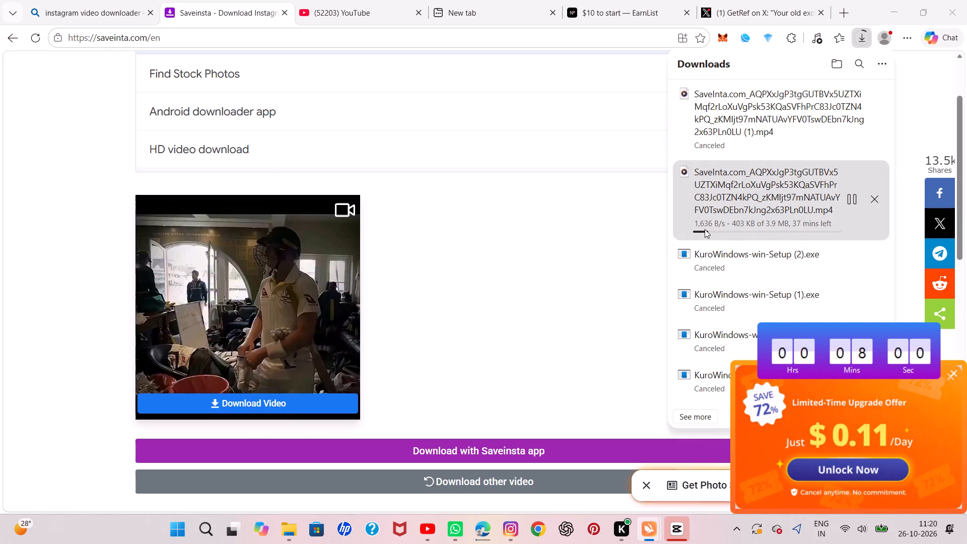
Cancel the running SaveInta MP4 download and download the cricket video again from the Saveinsta page.
click(873, 202)
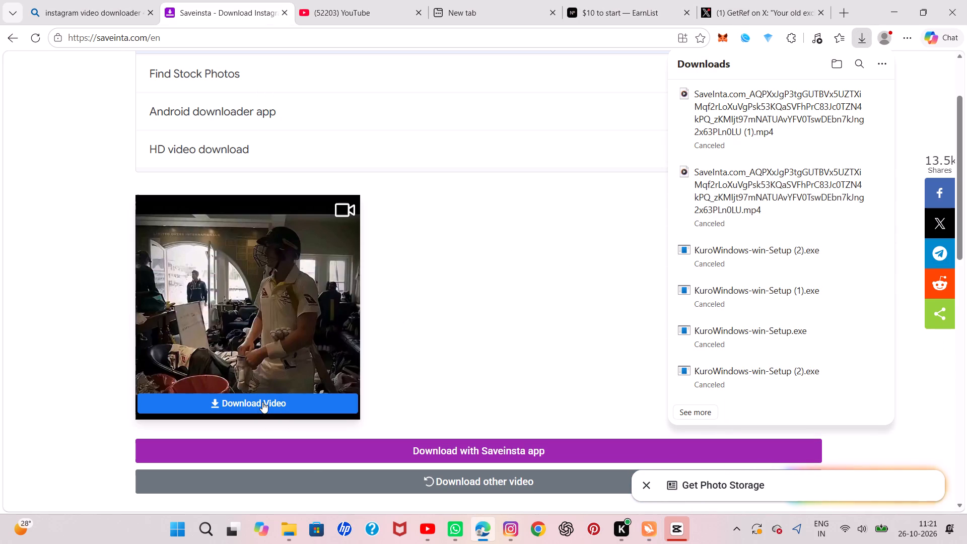
click(262, 402)
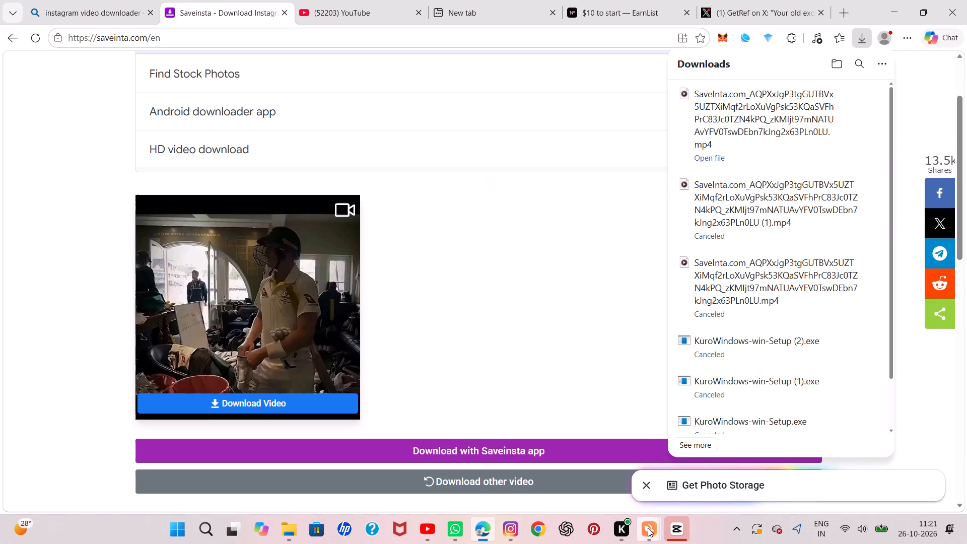
Switch to Turbo VPN and reconnect it using the Optimal Location server.
click(636, 463)
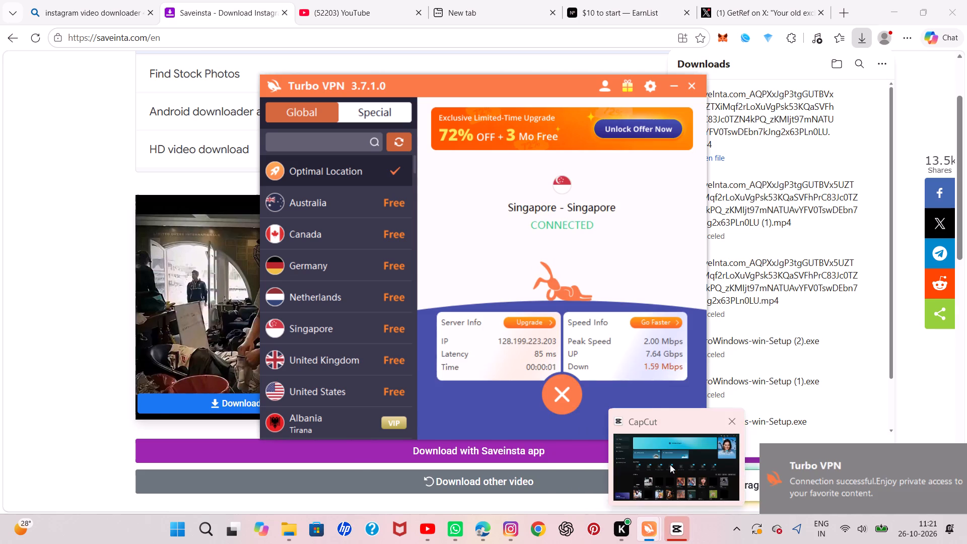
Switch to CapCut and create a new video project.
click(670, 464)
click(474, 85)
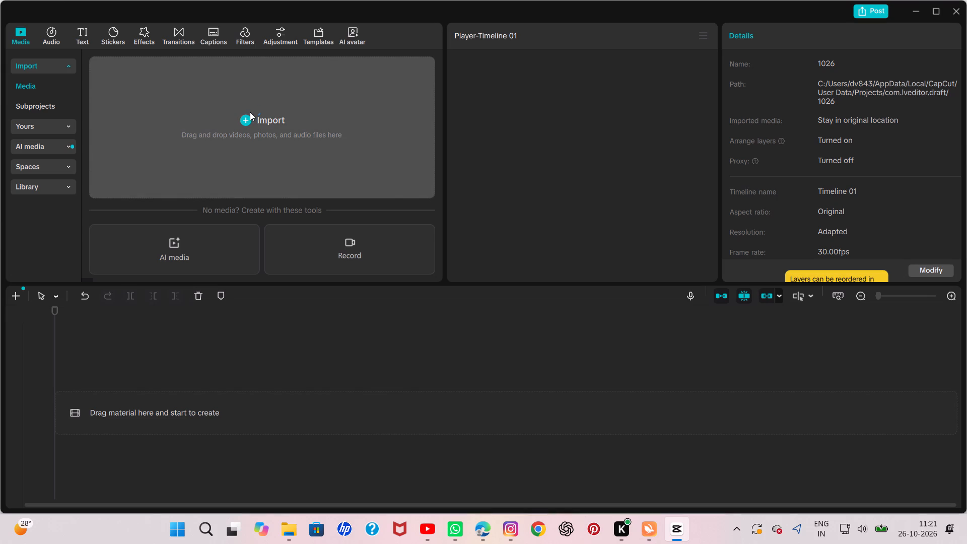
Import today's SaveInta MP4 file from the Downloads folder into the project media.
click(250, 112)
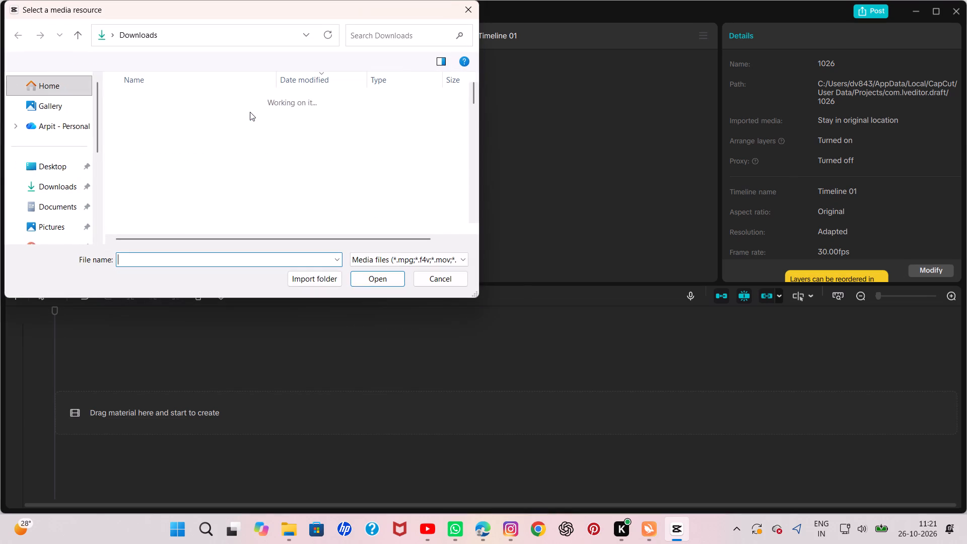
click(226, 115)
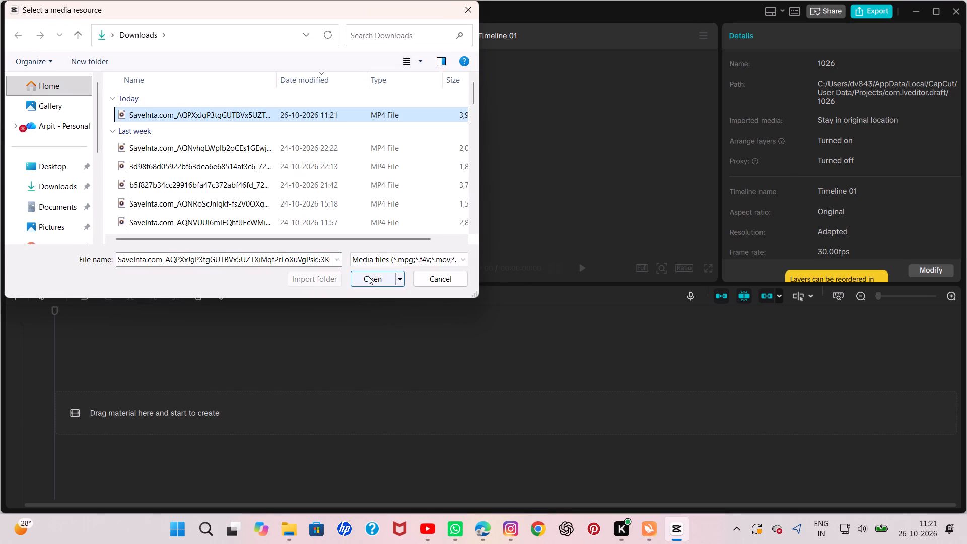
click(368, 276)
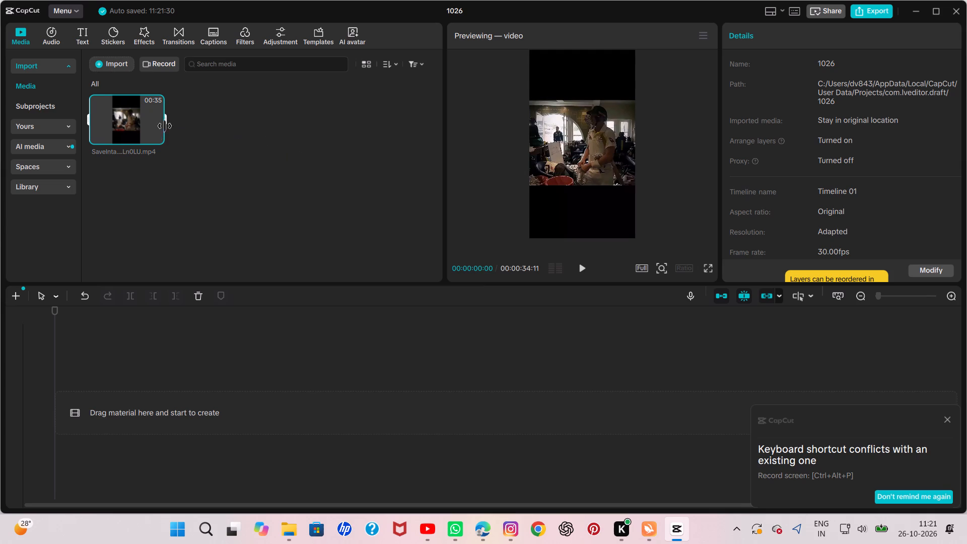
Add the imported SaveInta video to the empty timeline.
click(155, 139)
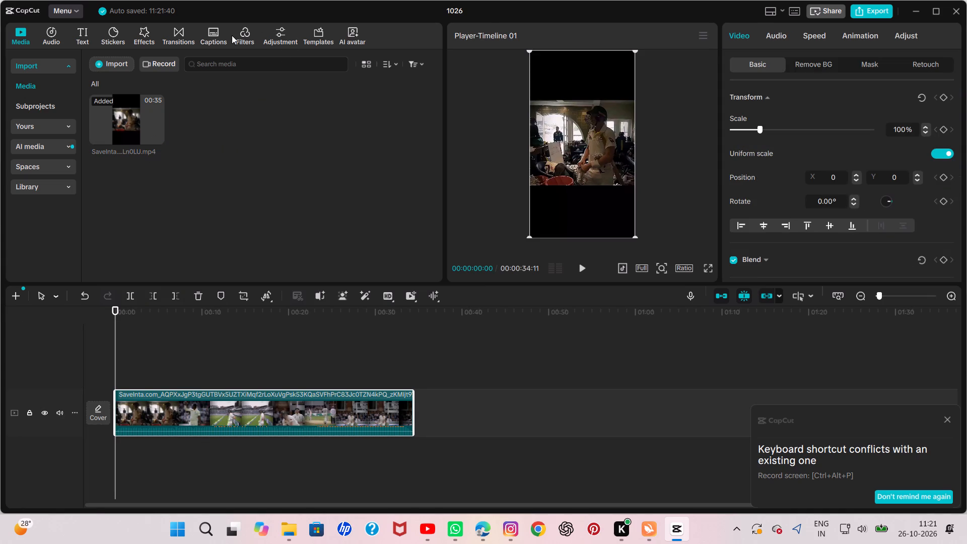
Choose the Cold Vivid filter from the featured filters for the video.
click(244, 37)
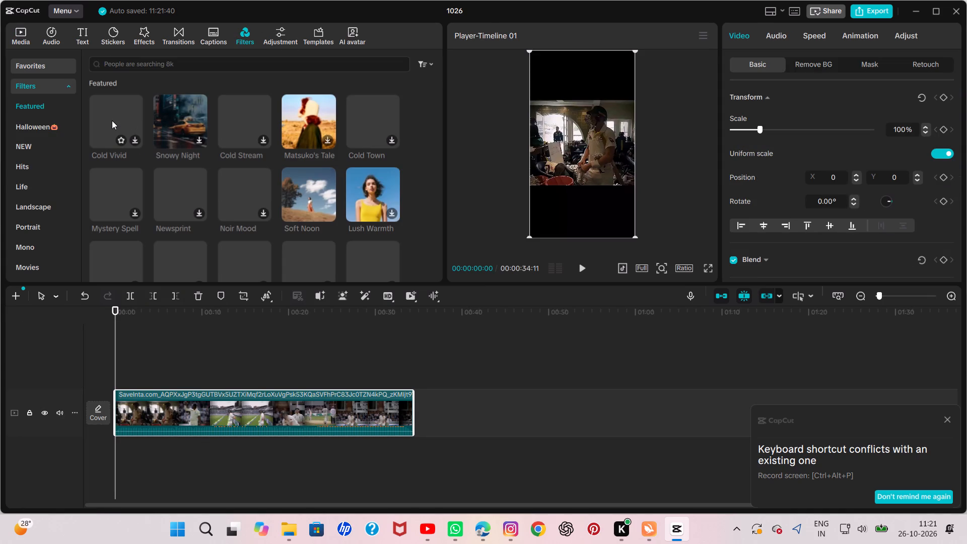
click(112, 120)
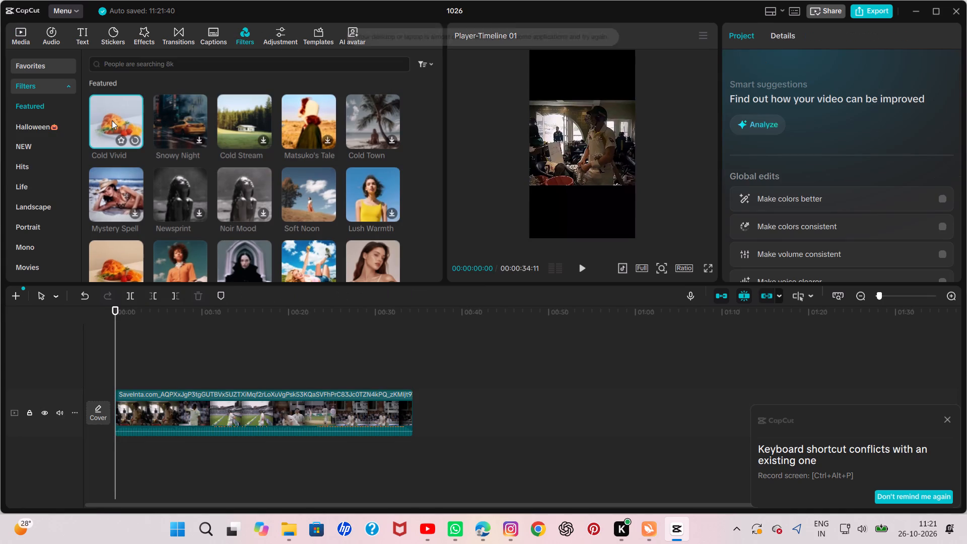
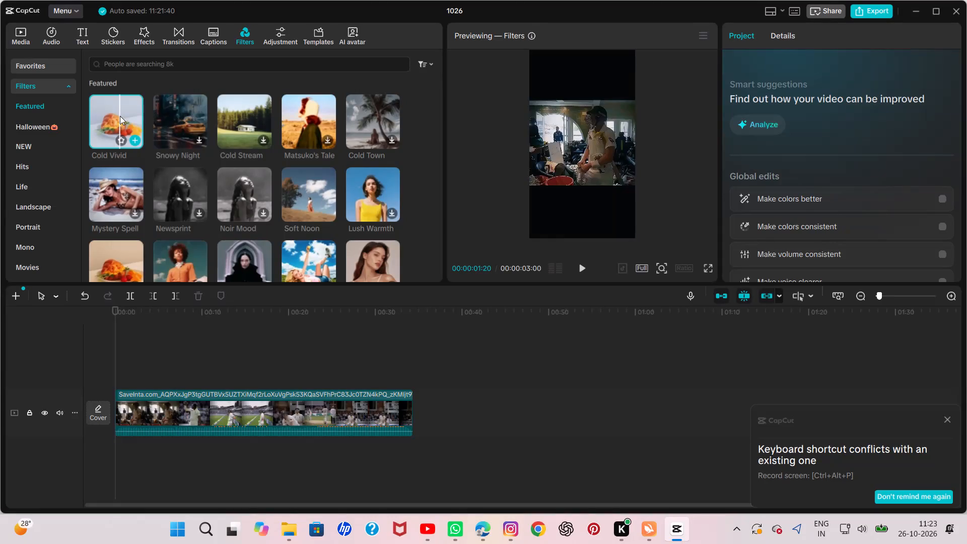
Add the Cold Vivid filter to the timeline and extend it to cover the full length of the video clip.
click(134, 139)
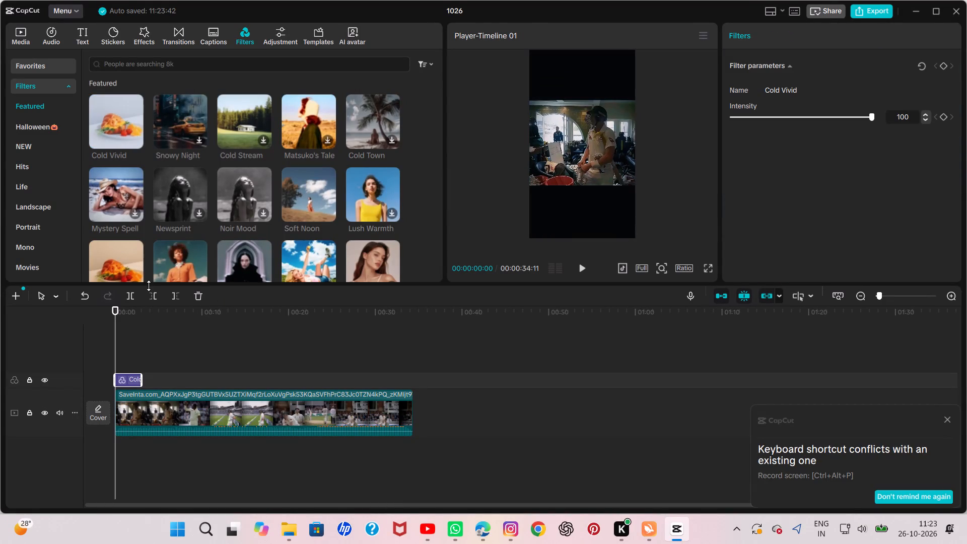
drag(143, 378, 350, 398)
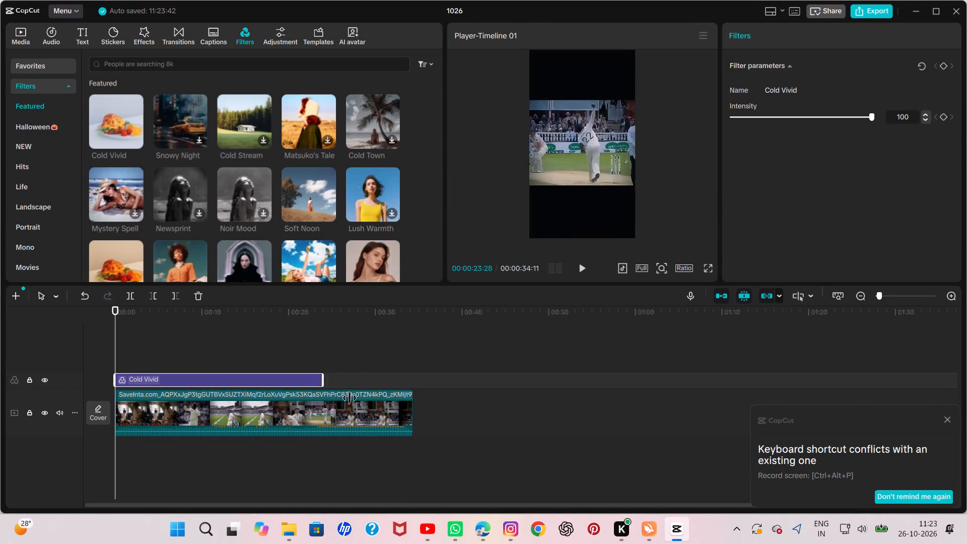
drag(350, 398, 411, 408)
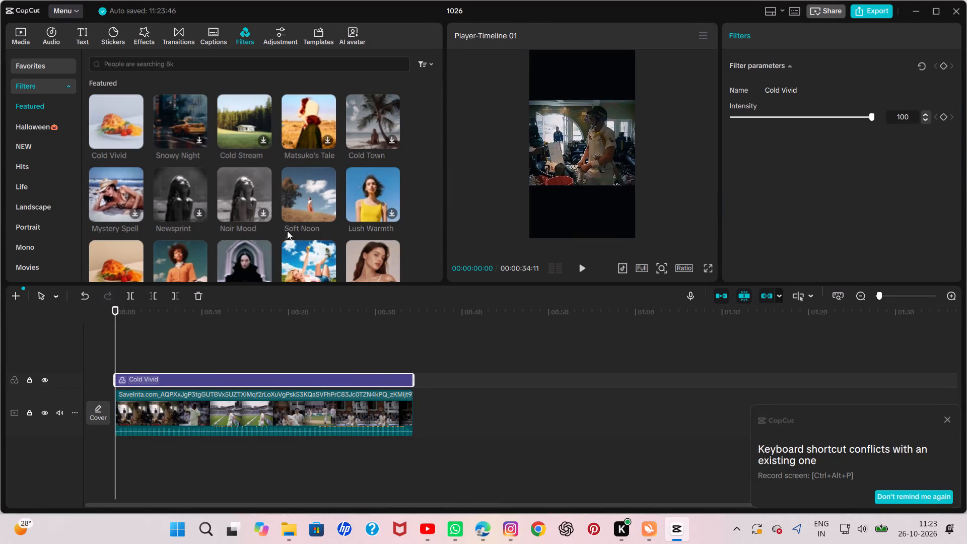
Add the Soft Noon filter on a track above Cold Vivid and stretch it to the end of the video.
click(309, 196)
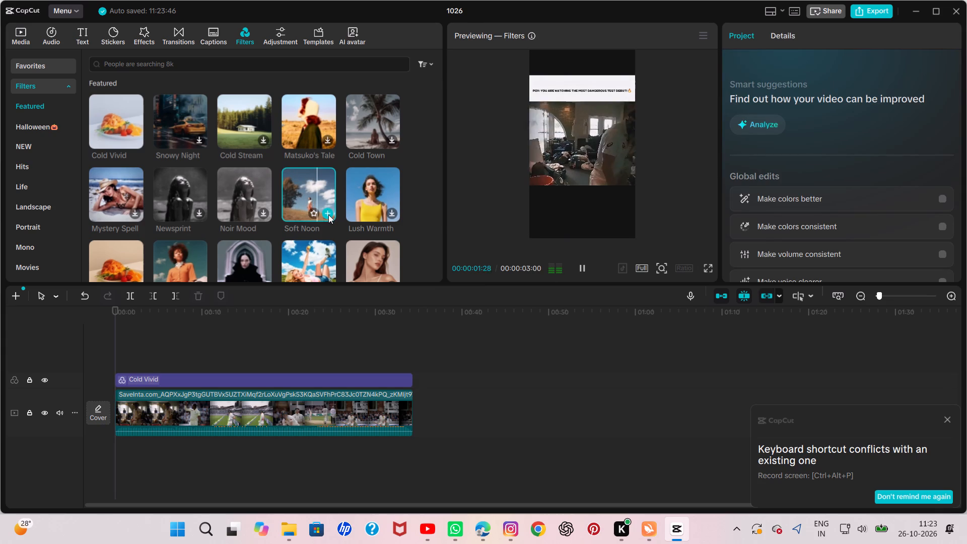
click(327, 211)
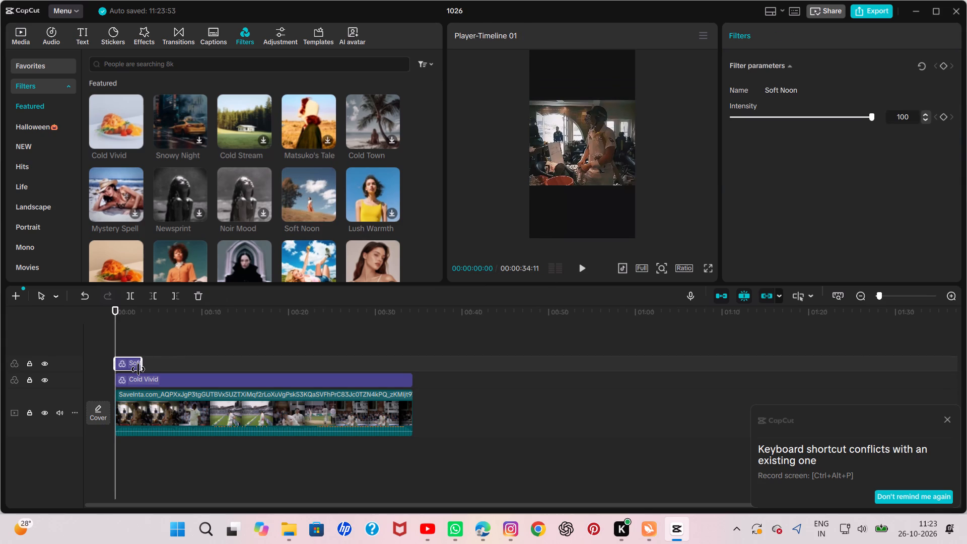
drag(142, 366, 252, 364)
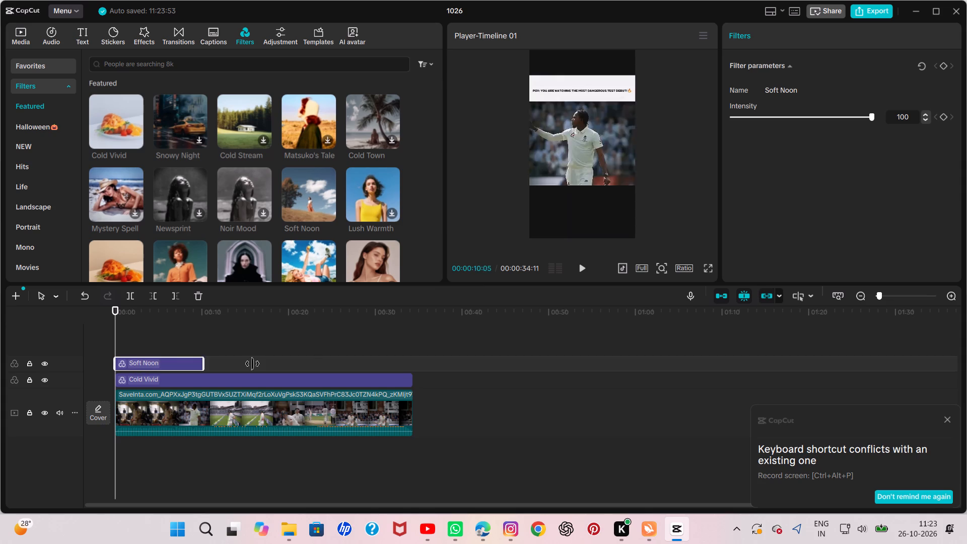
drag(252, 364, 410, 371)
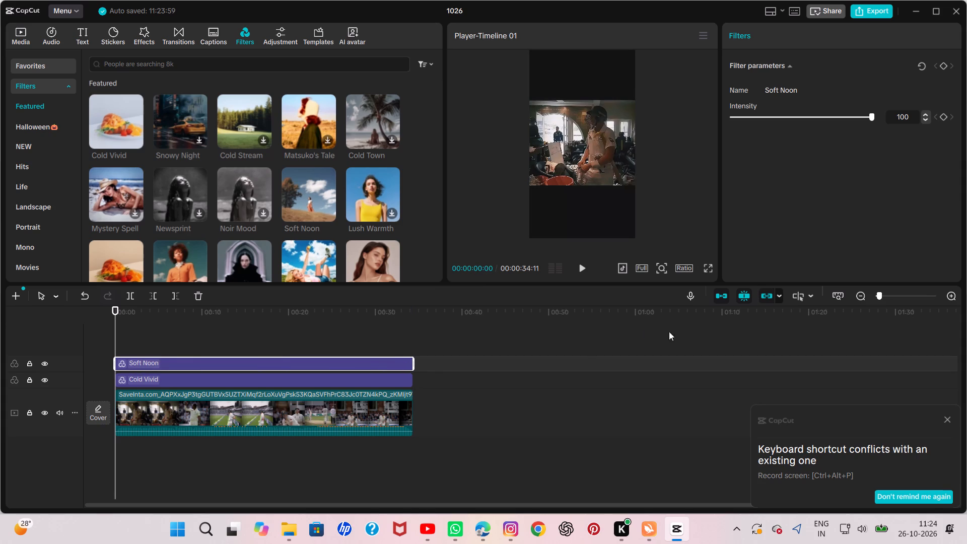
Play the filtered video from the beginning in a full-screen preview.
click(705, 269)
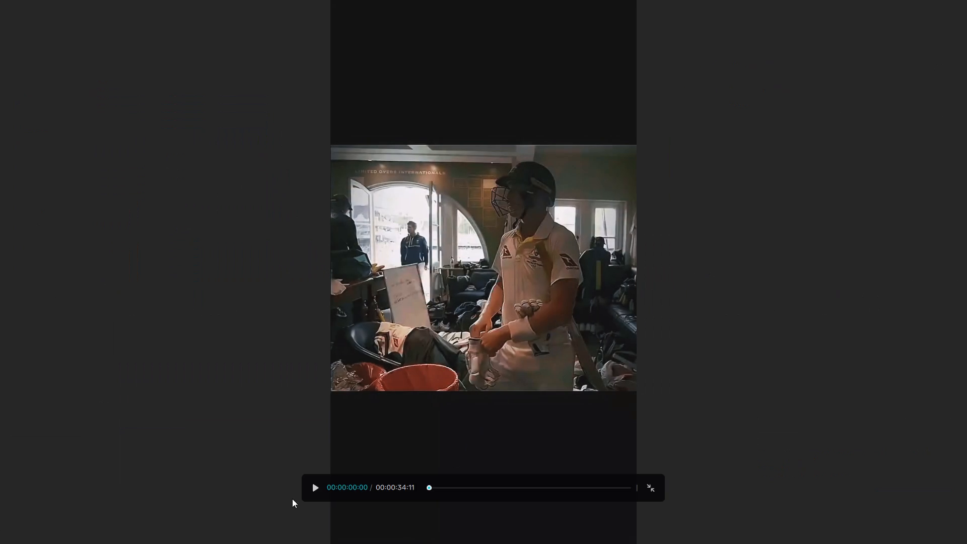
click(313, 492)
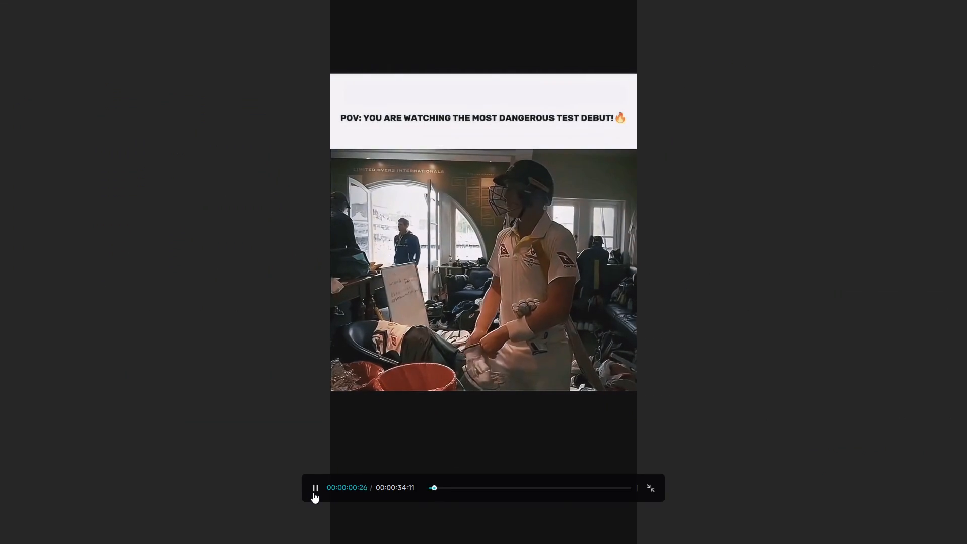
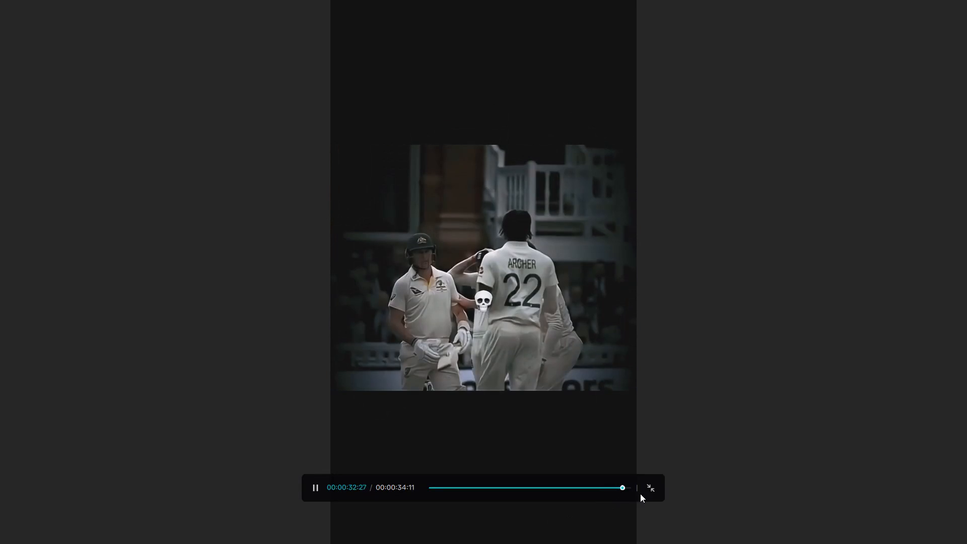
Exit the full-screen preview of the filtered video.
click(651, 488)
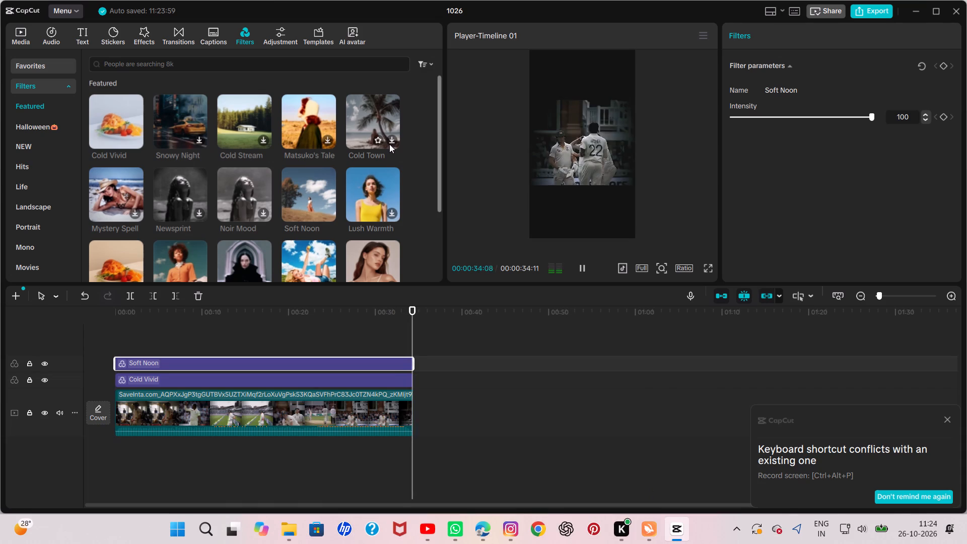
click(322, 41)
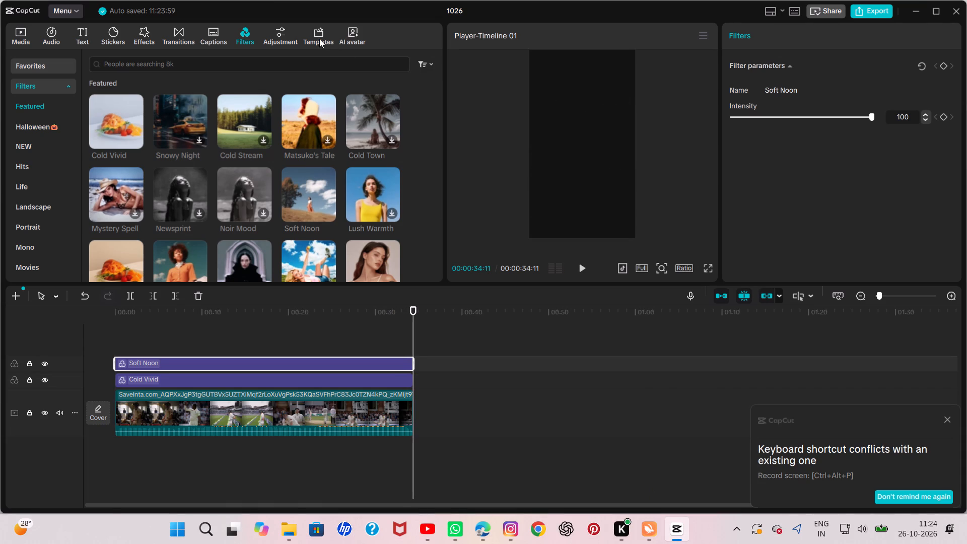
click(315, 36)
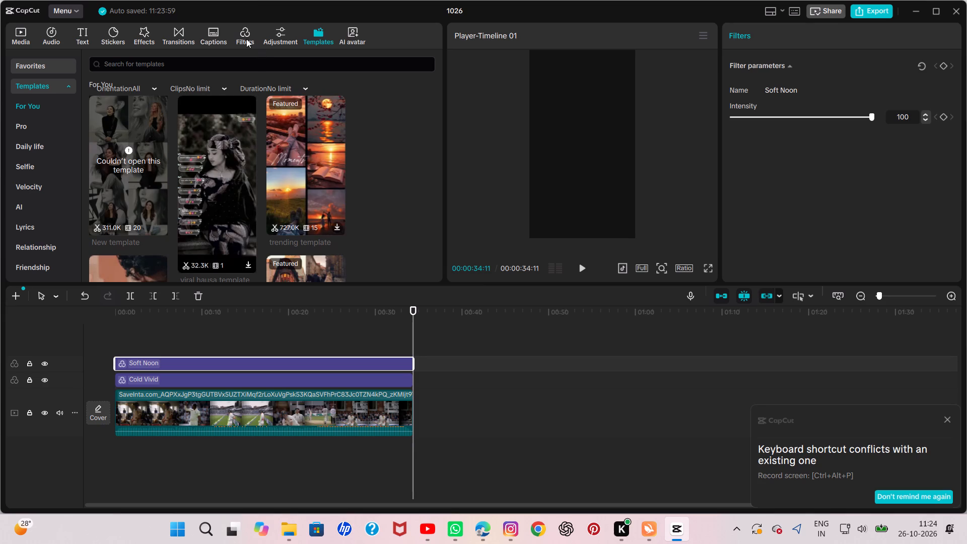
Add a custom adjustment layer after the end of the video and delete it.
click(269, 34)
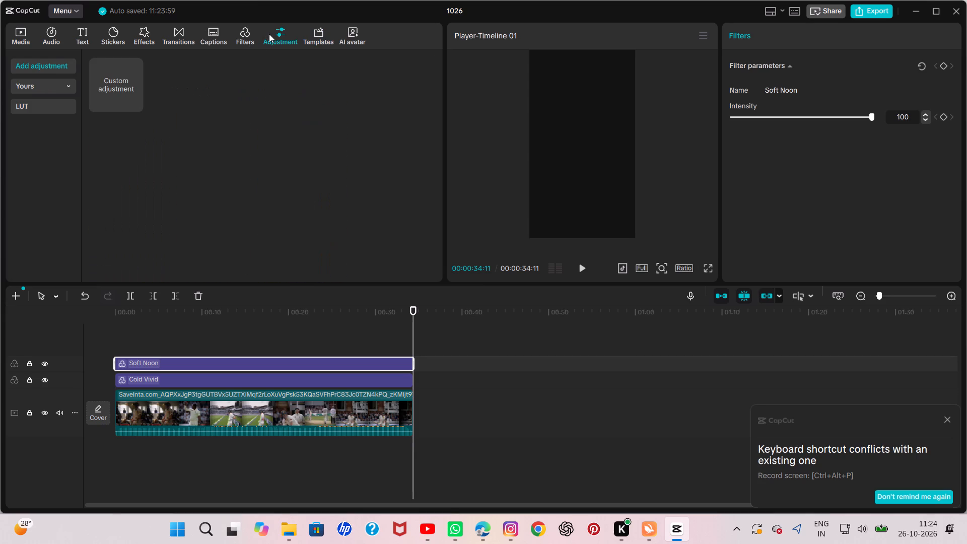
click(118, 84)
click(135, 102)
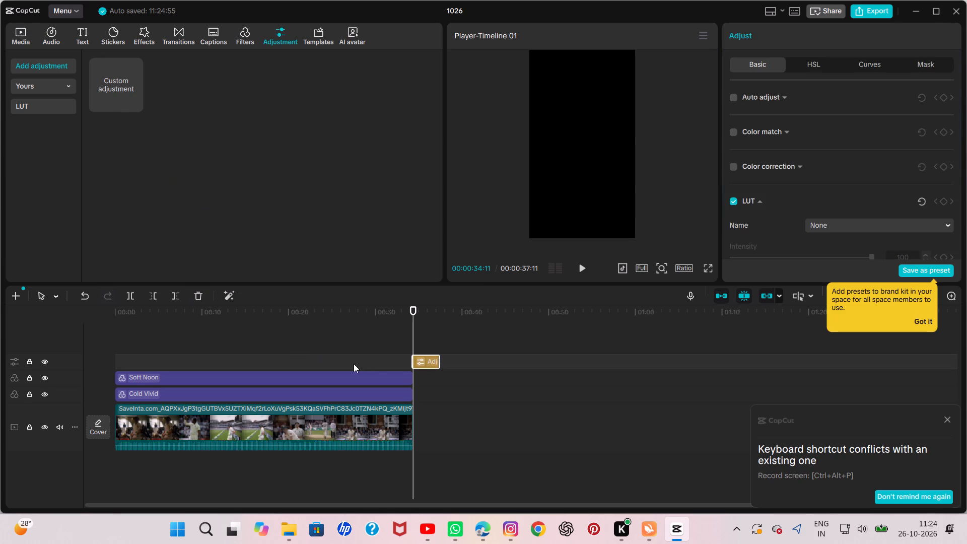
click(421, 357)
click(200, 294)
Add the Classic effect Diamond Zoom at the start of the video and shorten it to about 1.5 seconds.
click(148, 34)
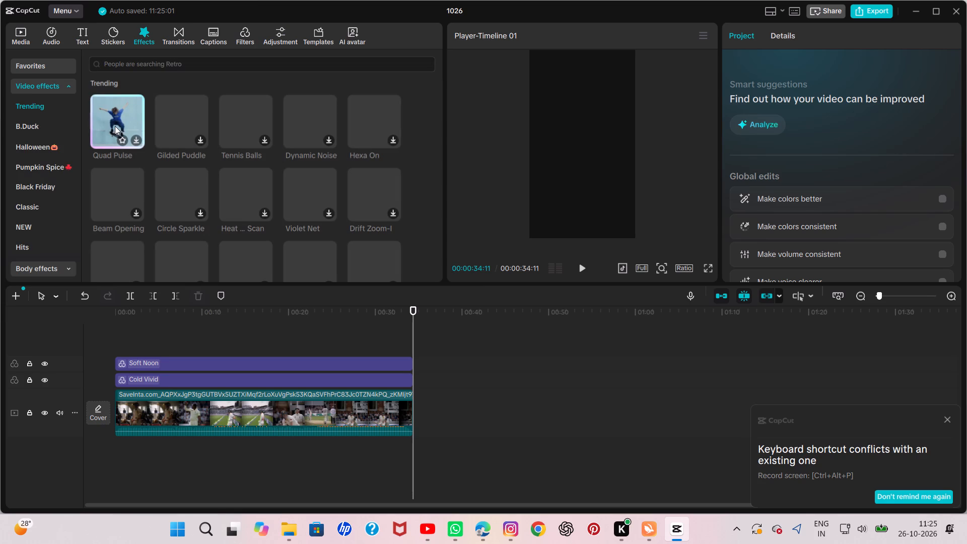
click(33, 204)
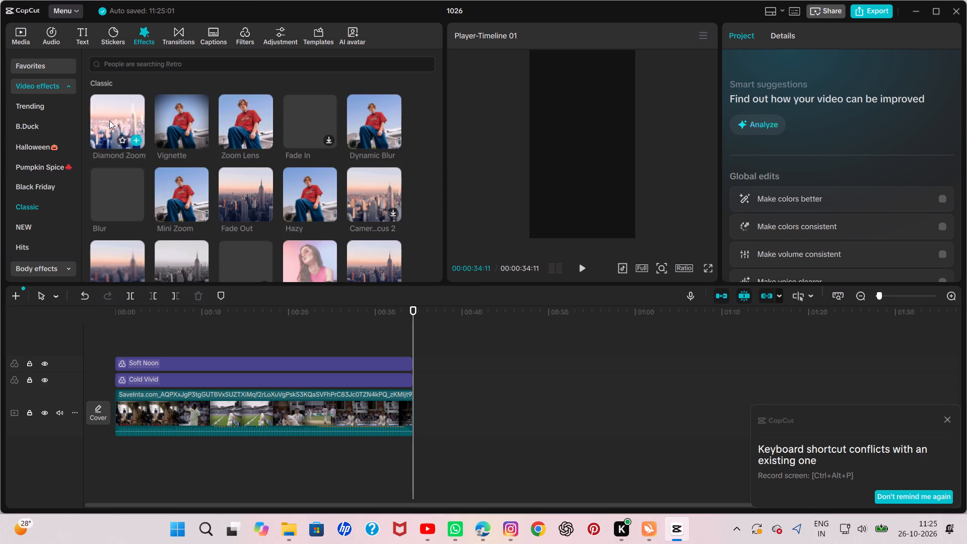
click(109, 120)
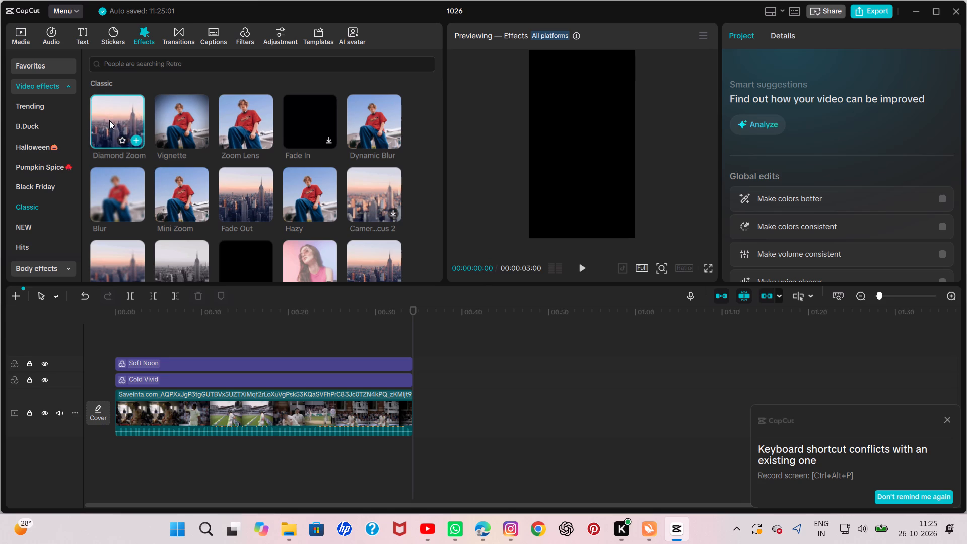
right_drag(413, 327, 313, 328)
click(452, 330)
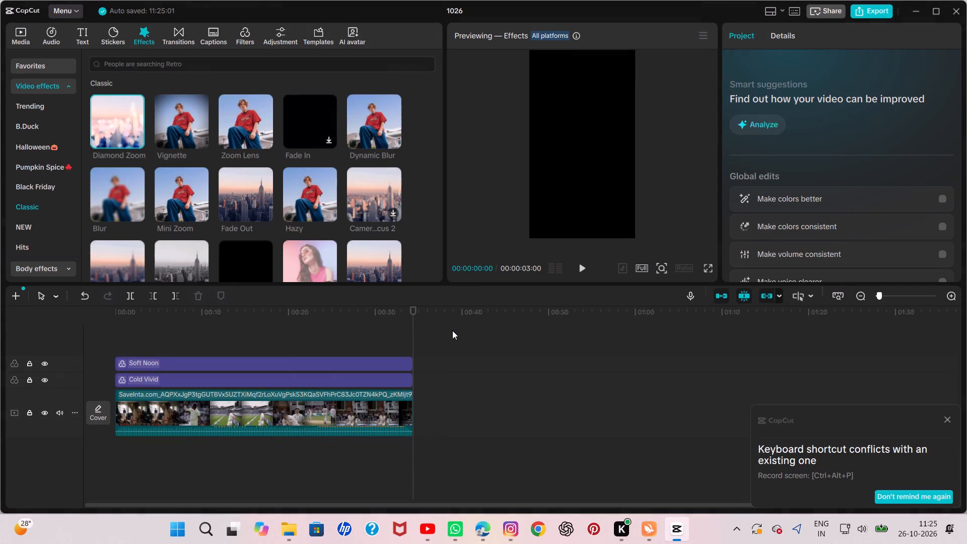
click(411, 328)
drag(411, 328, 390, 327)
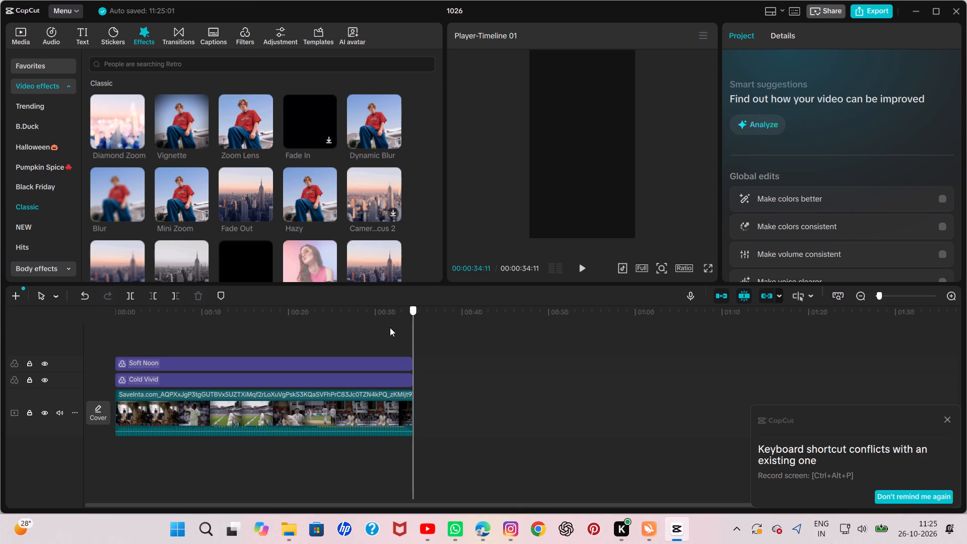
drag(390, 327, 91, 340)
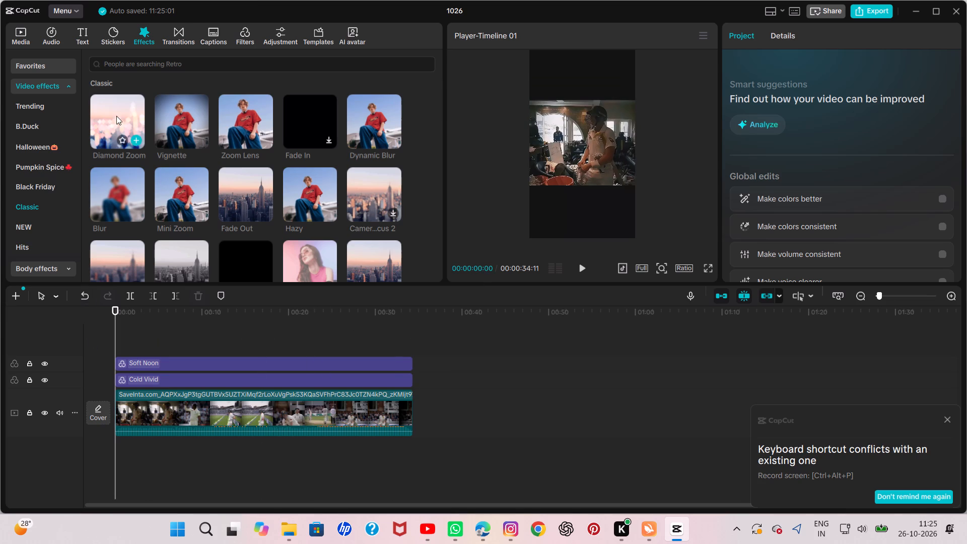
click(120, 108)
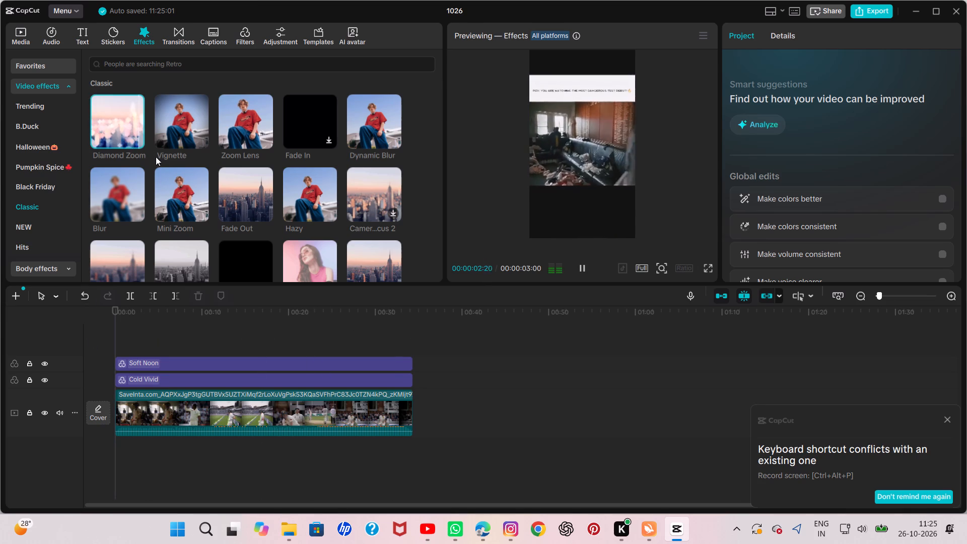
click(135, 142)
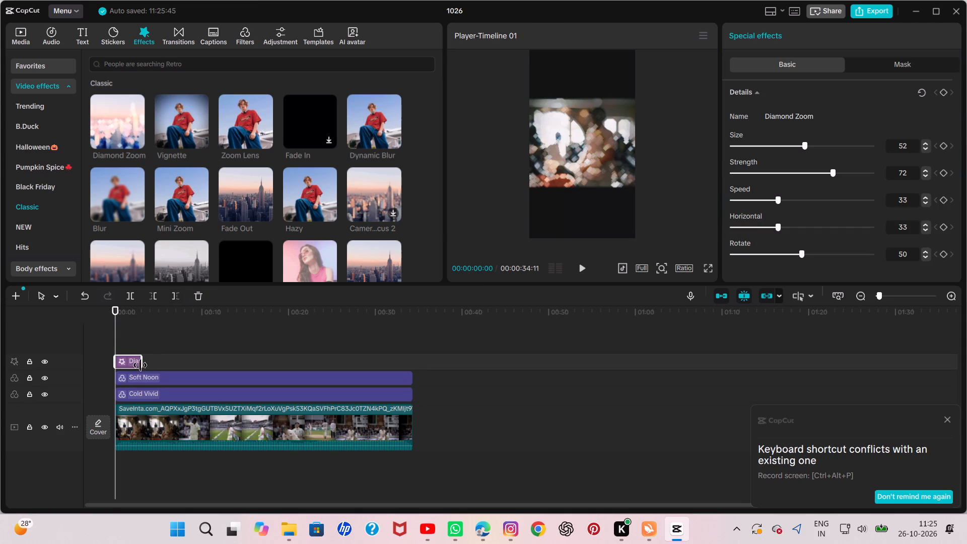
drag(140, 363, 129, 363)
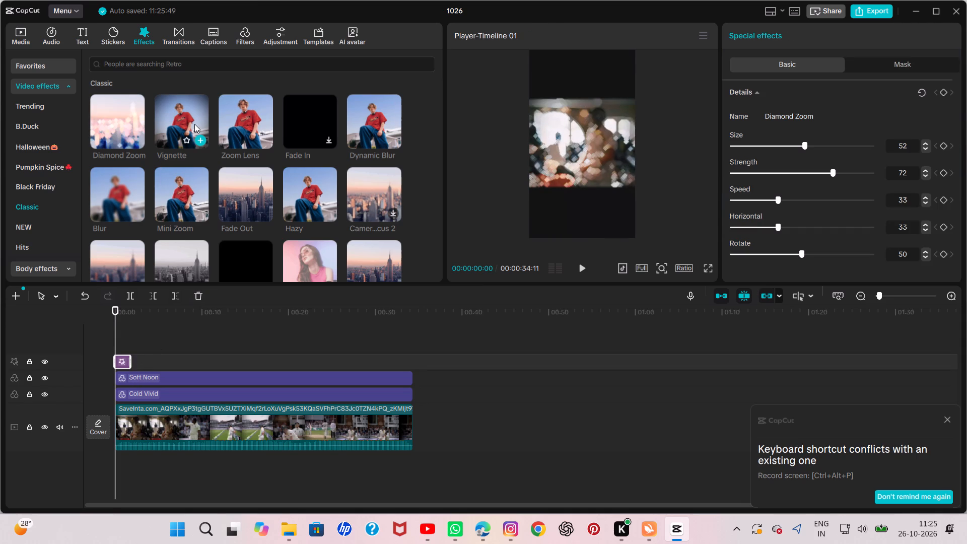
Add the Vignette effect from the start of the timeline and stretch it to the end of the video.
click(194, 124)
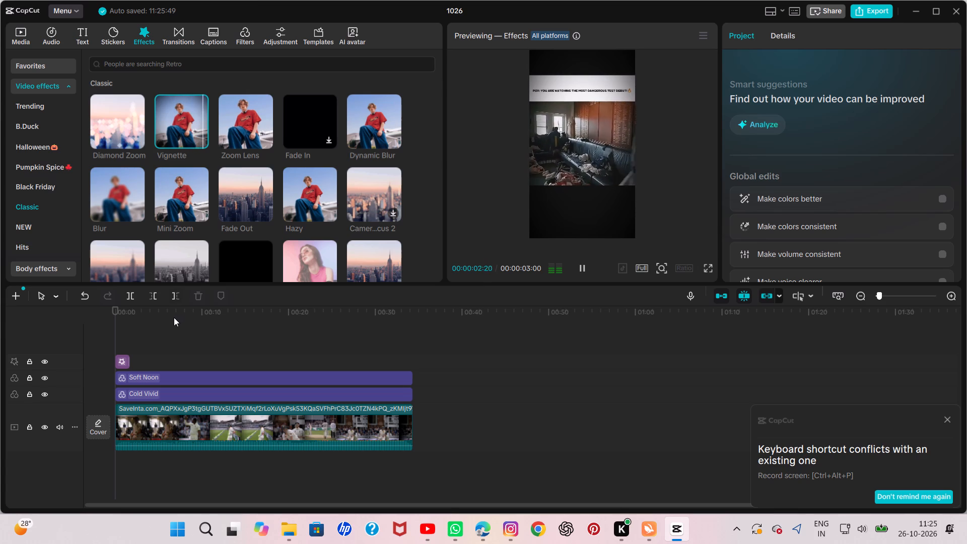
click(200, 140)
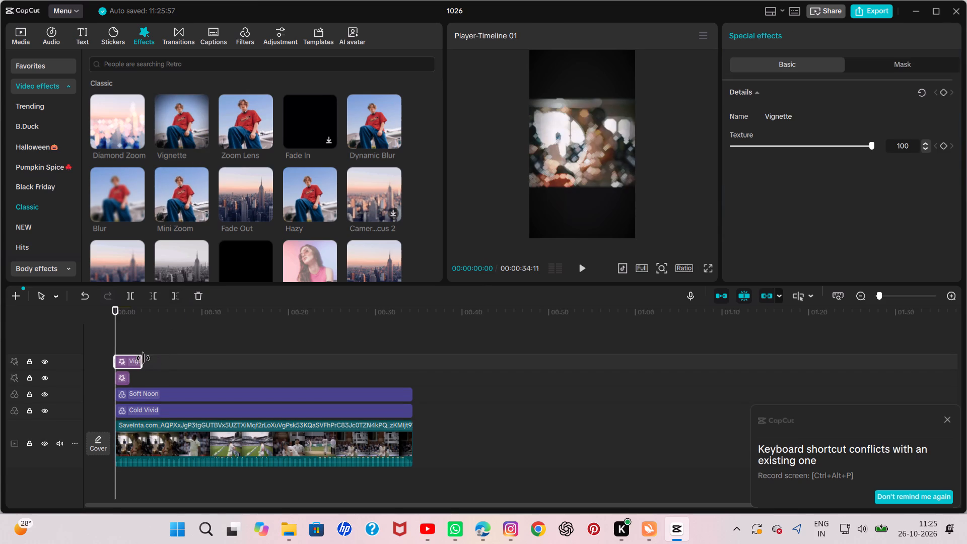
drag(143, 358, 361, 392)
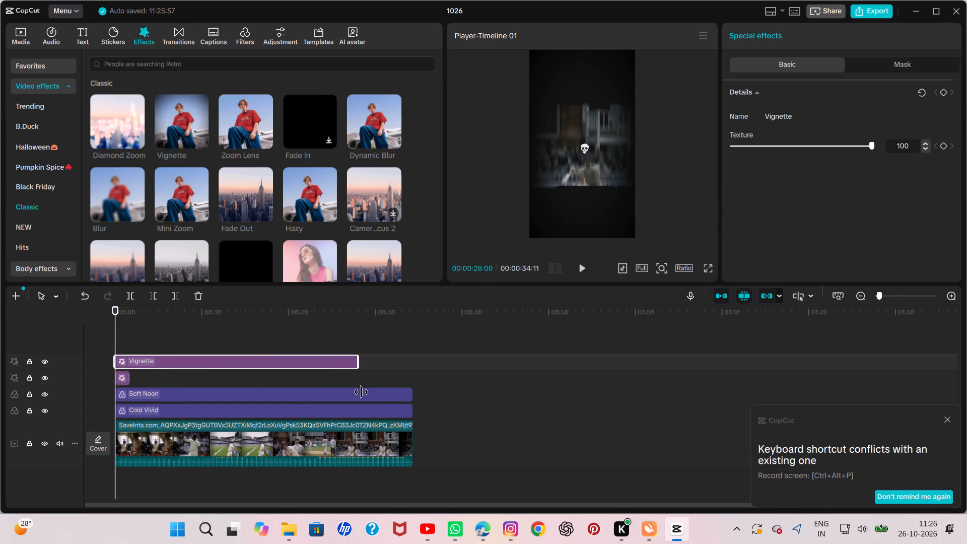
drag(361, 392, 409, 406)
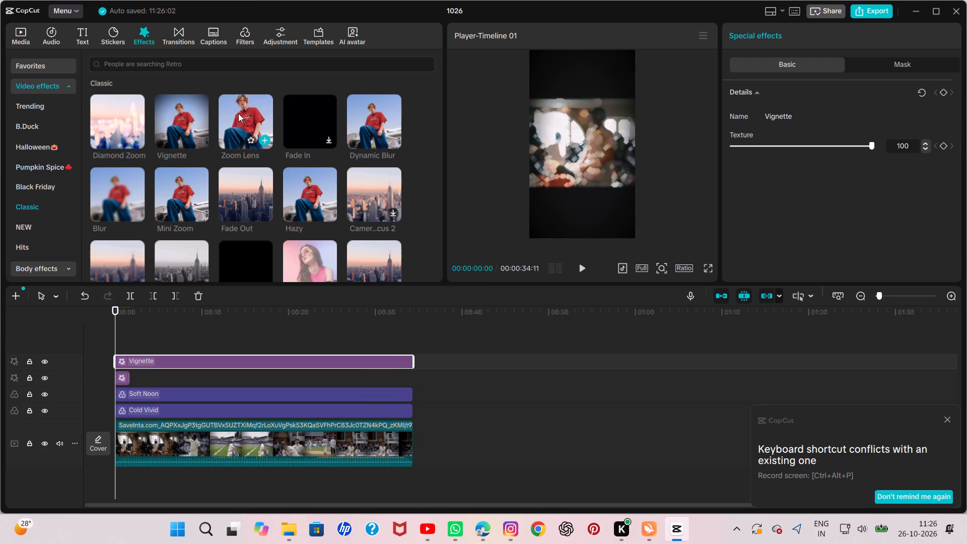
Add the Zoom Lens effect to the timeline starting at 00:00:25:09.
right_drag(113, 330, 201, 340)
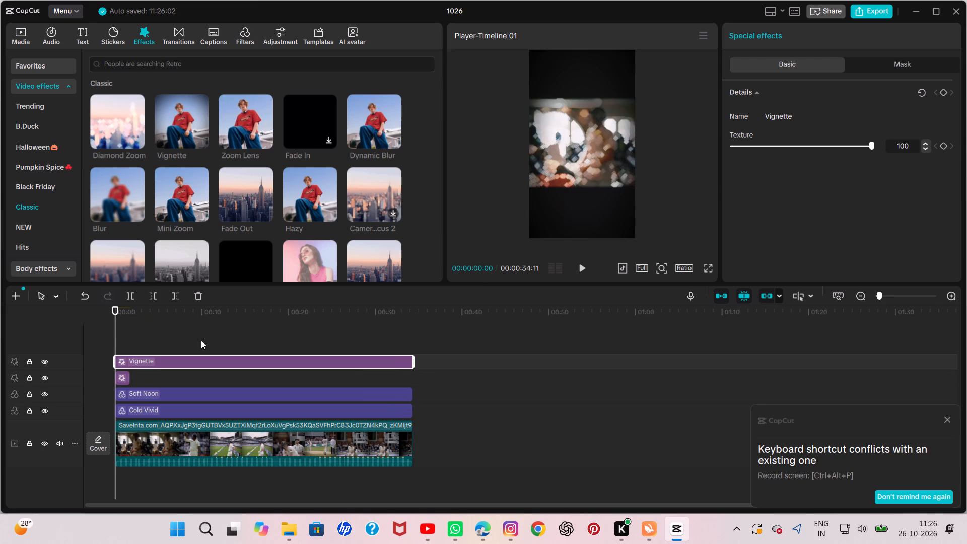
right_drag(201, 340, 211, 342)
drag(115, 325, 268, 318)
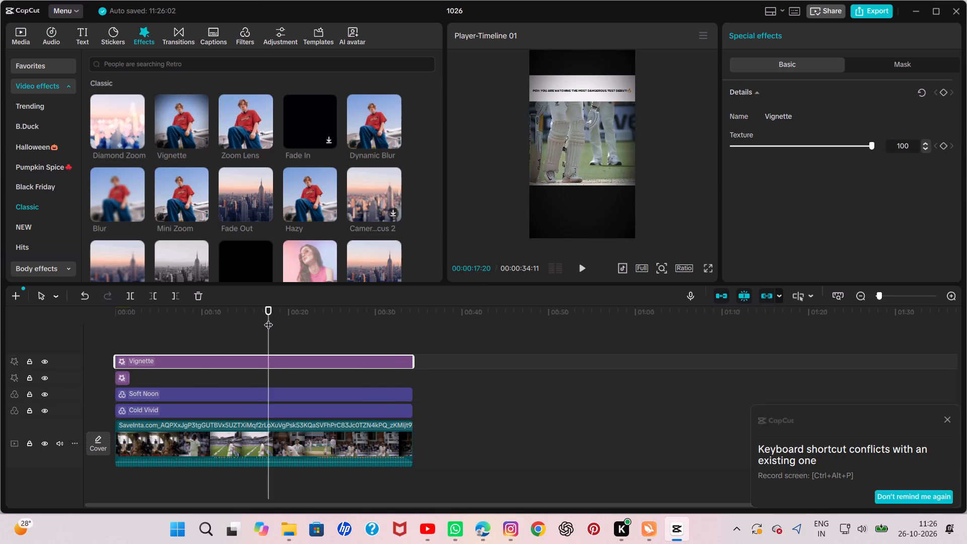
right_drag(268, 318, 249, 318)
drag(270, 331, 313, 333)
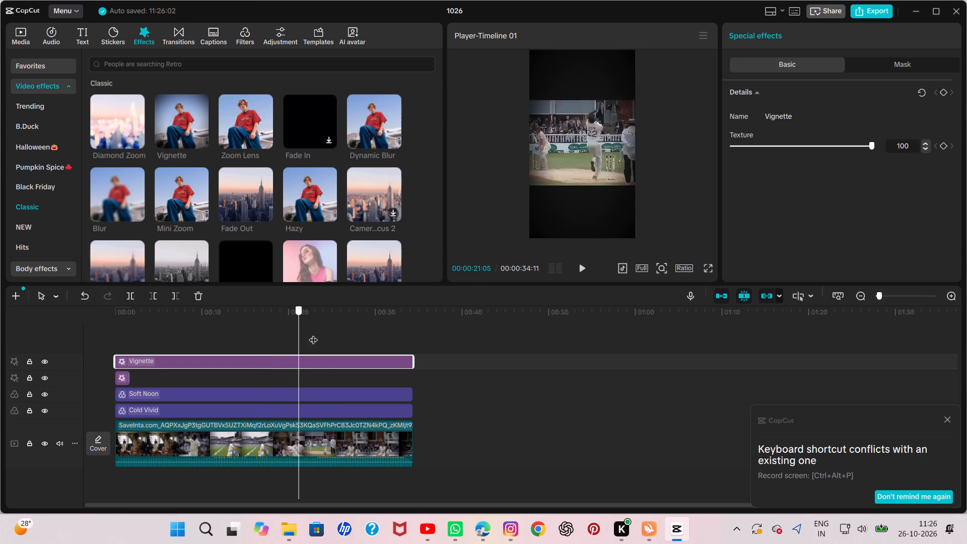
drag(313, 333, 344, 336)
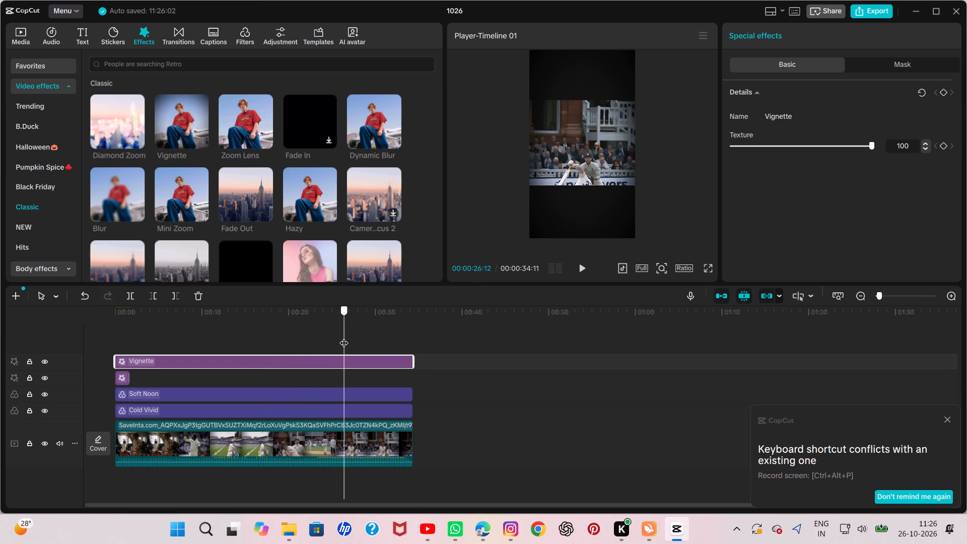
drag(344, 336, 334, 337)
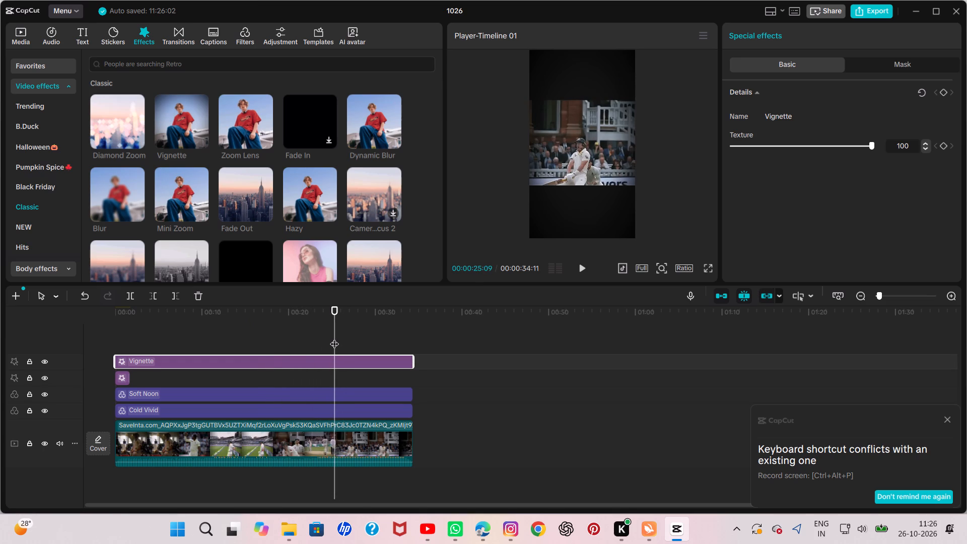
click(248, 120)
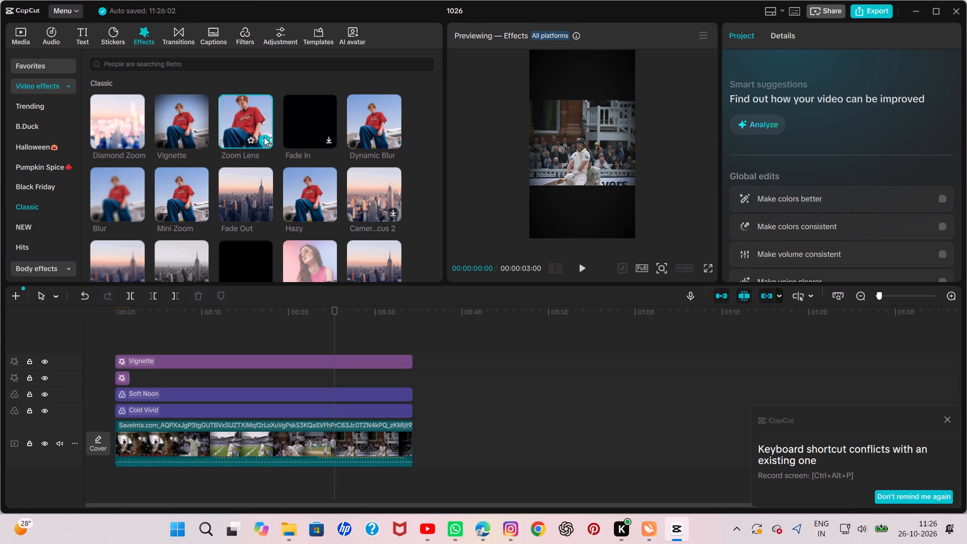
click(264, 137)
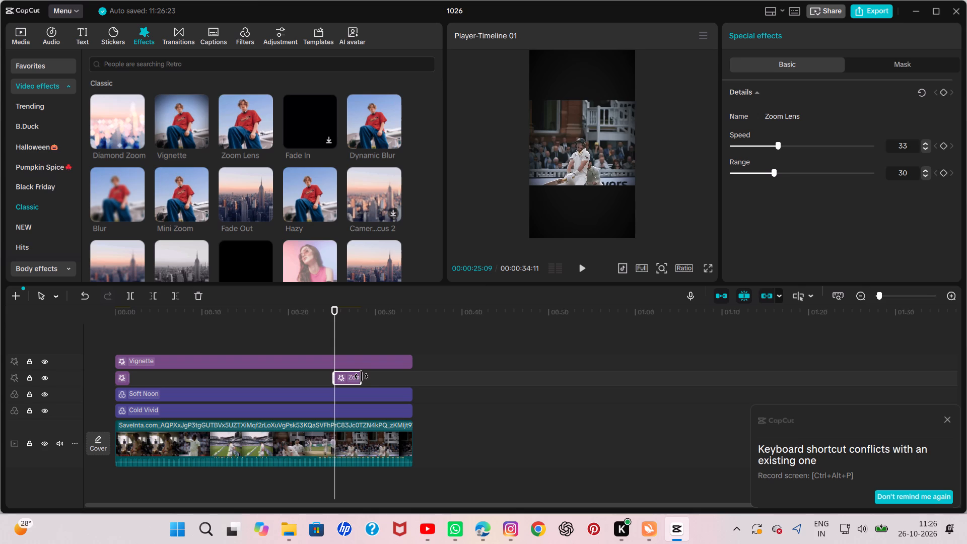
Shorten the Zoom Lens effect from its end to about 2.5 seconds.
right_drag(361, 376, 351, 378)
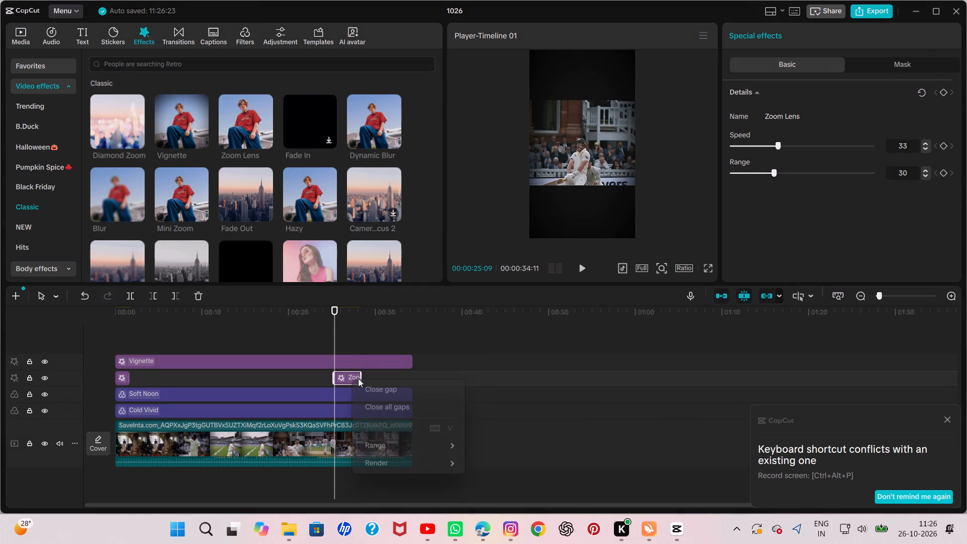
click(364, 367)
click(361, 369)
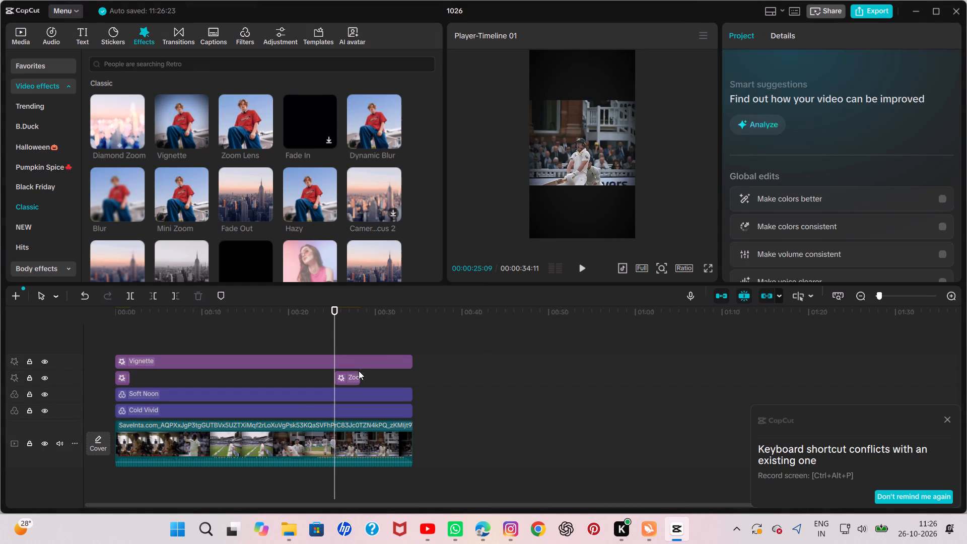
right_drag(360, 375, 351, 377)
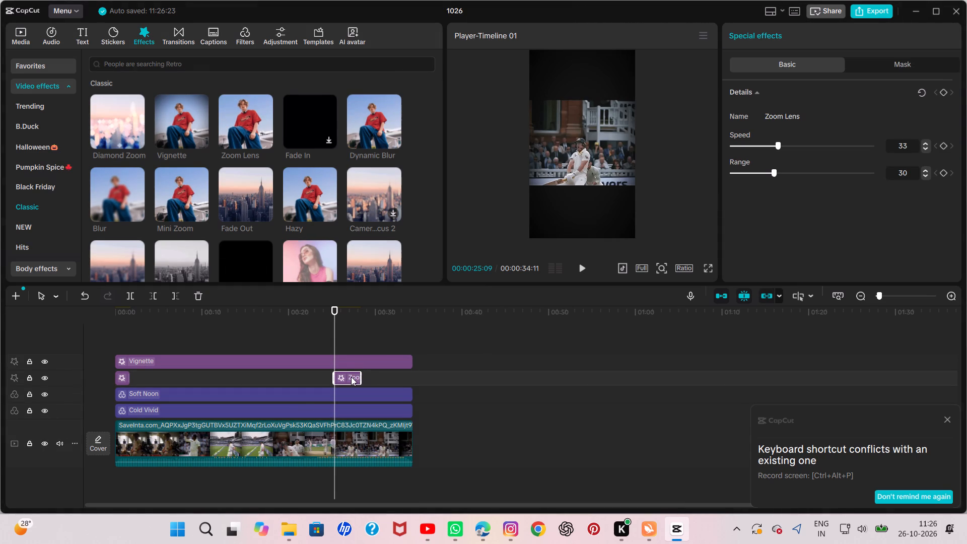
right_drag(351, 377, 351, 377)
click(403, 336)
click(361, 374)
drag(361, 374, 346, 377)
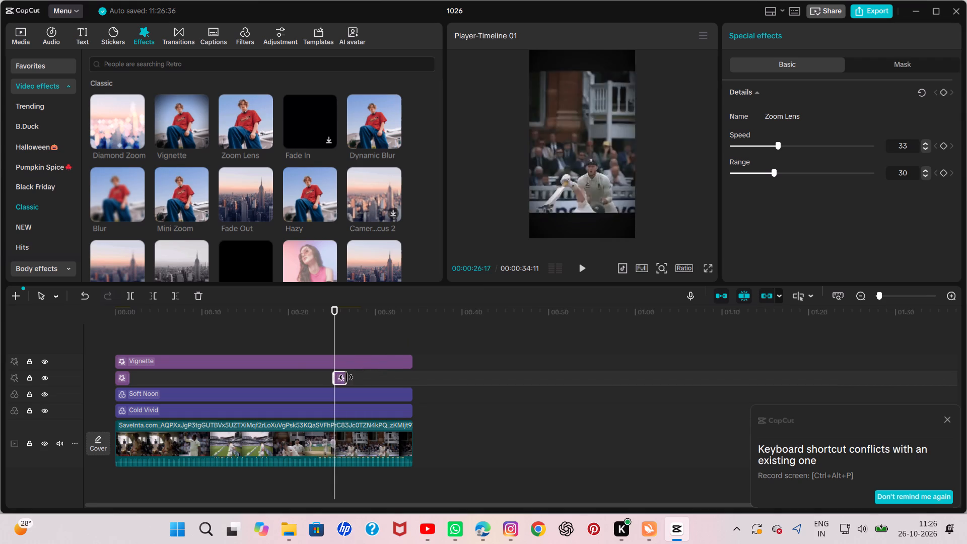
drag(346, 377, 343, 376)
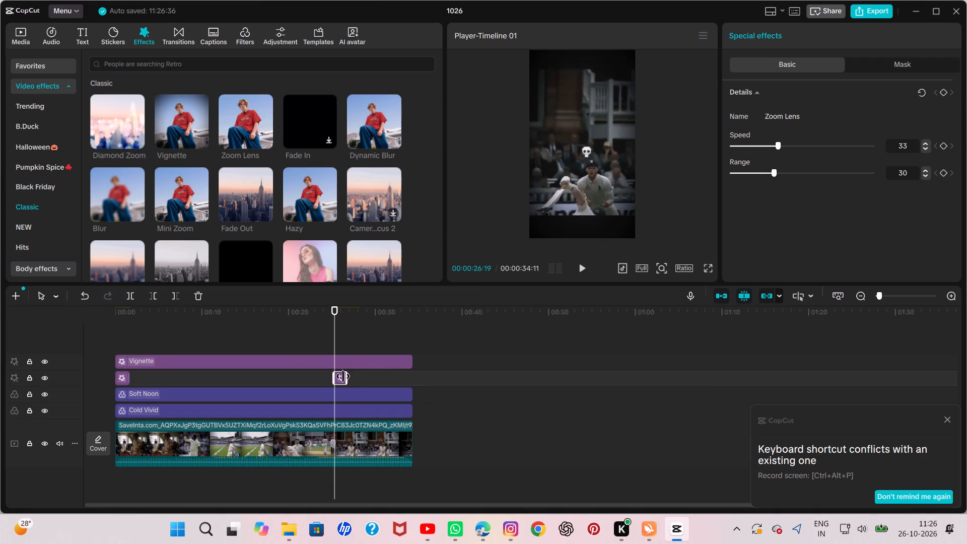
drag(343, 376, 355, 375)
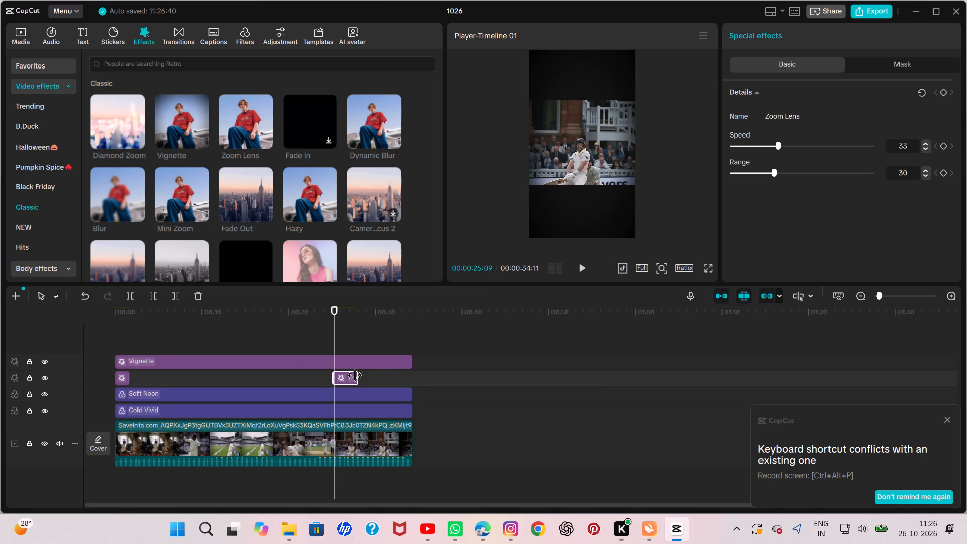
click(355, 375)
click(352, 375)
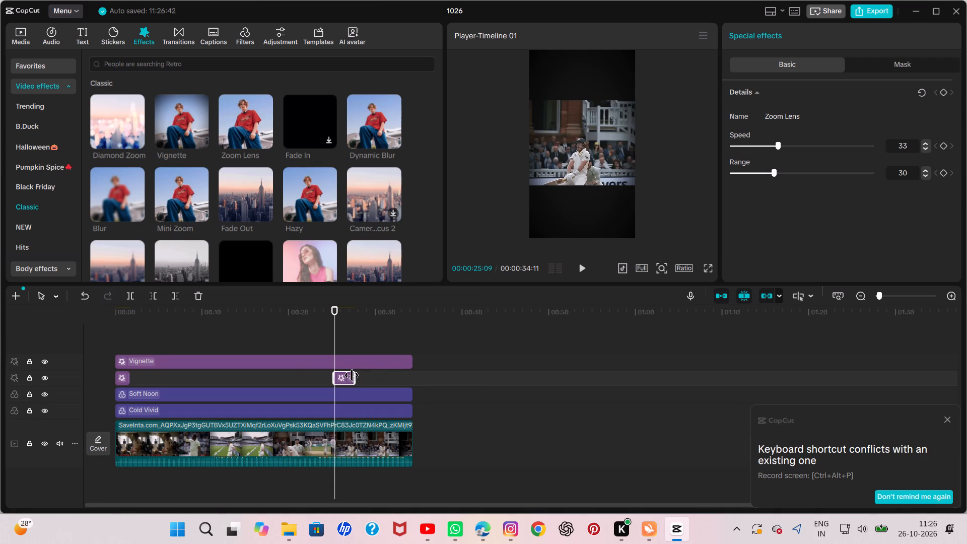
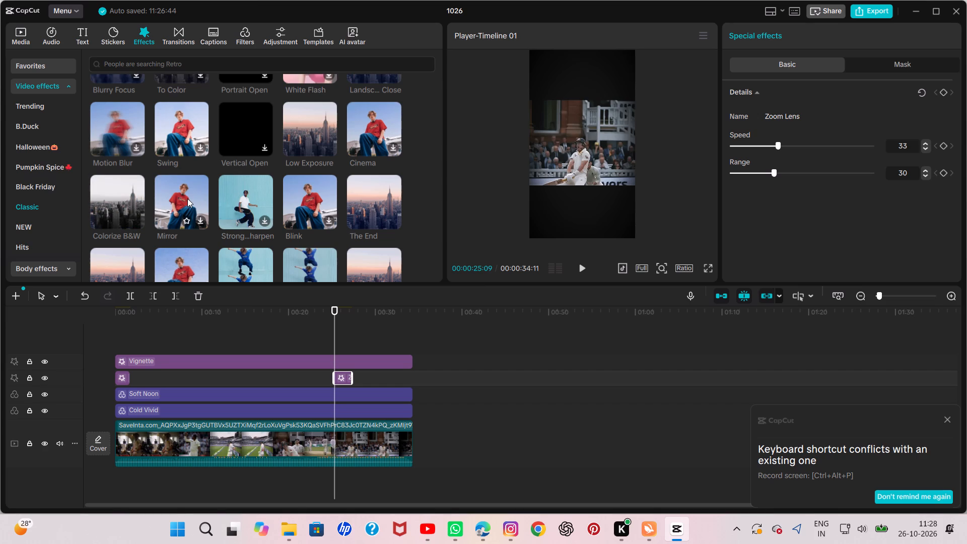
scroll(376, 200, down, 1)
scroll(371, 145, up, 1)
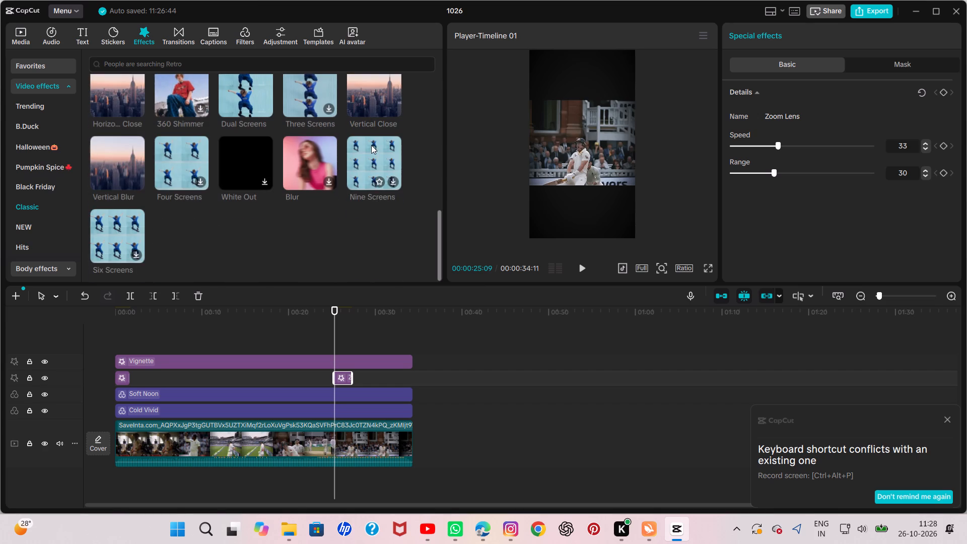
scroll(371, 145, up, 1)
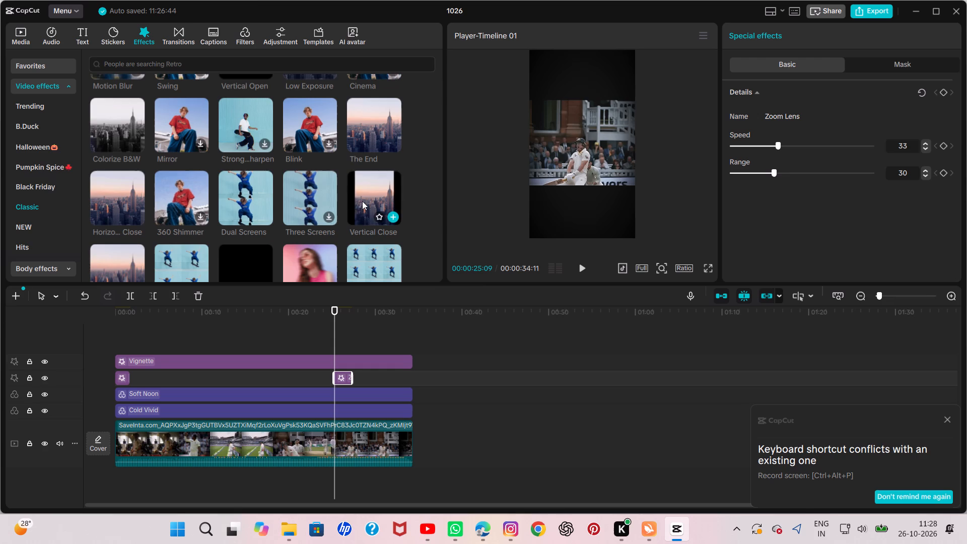
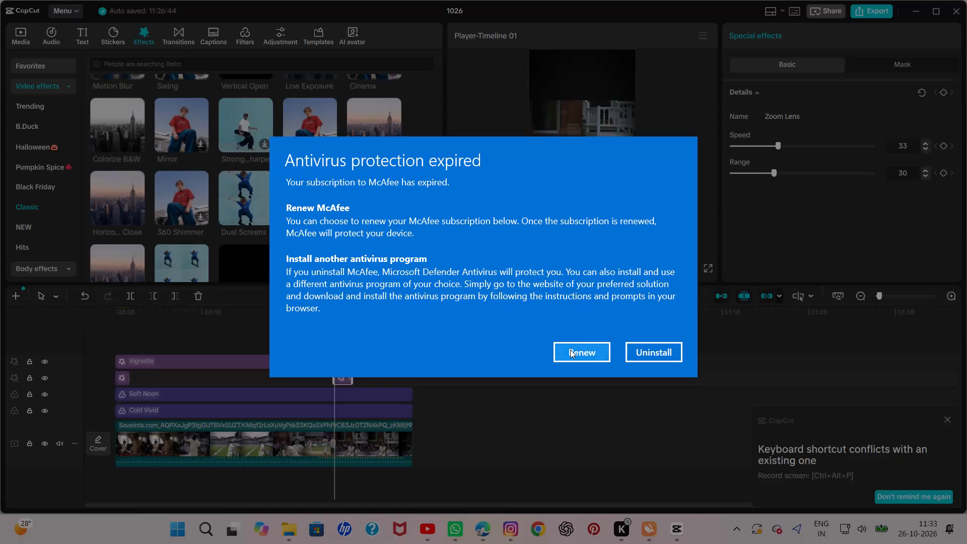
Answer the expired antivirus notice by choosing to renew McAfee.
click(570, 350)
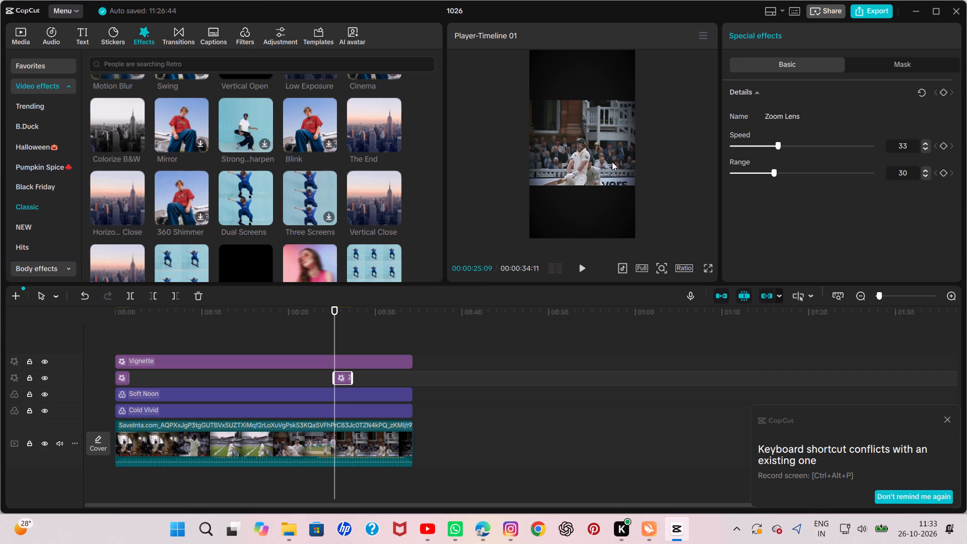
Add the Classic video effect Fade In at the start of the timeline and shorten it to about 00:00:01:22.
scroll(373, 151, down, 1)
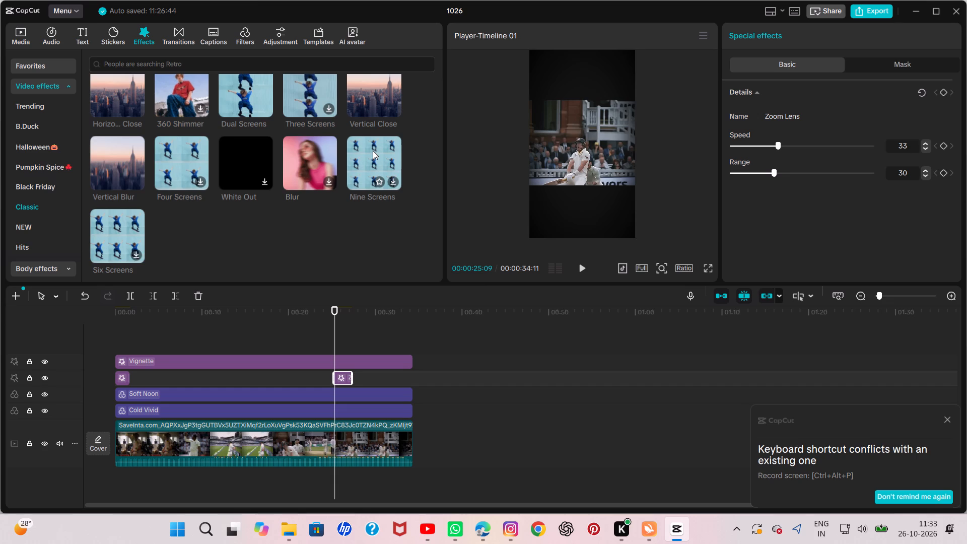
scroll(373, 151, down, 1)
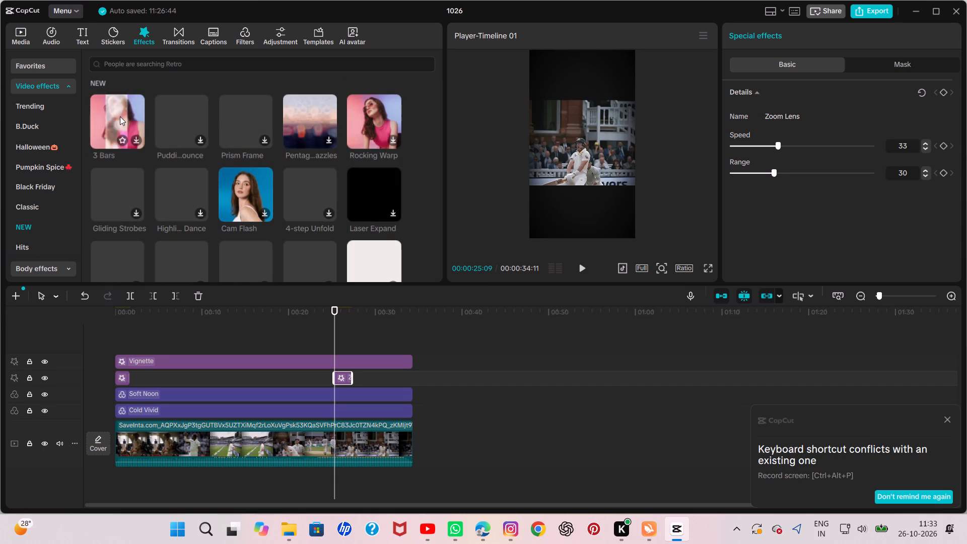
click(34, 207)
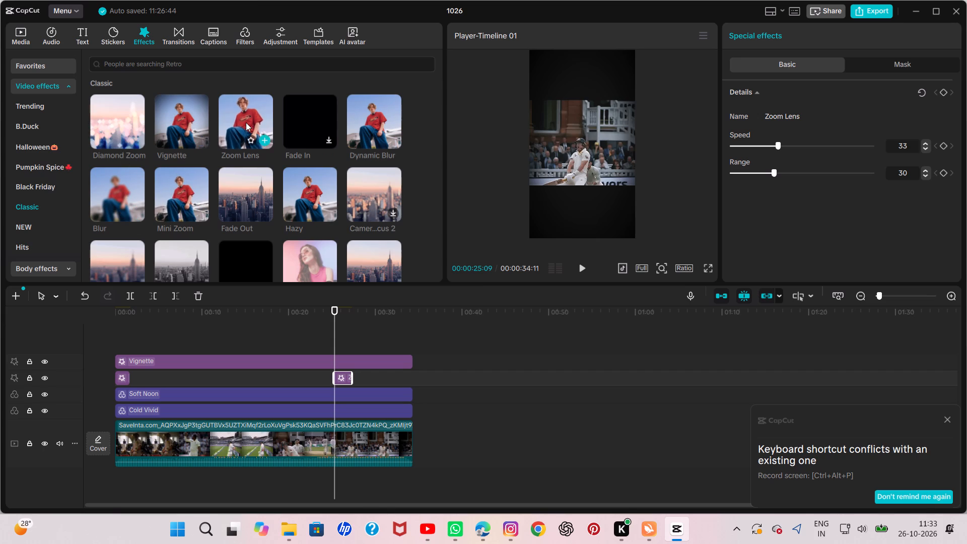
click(301, 109)
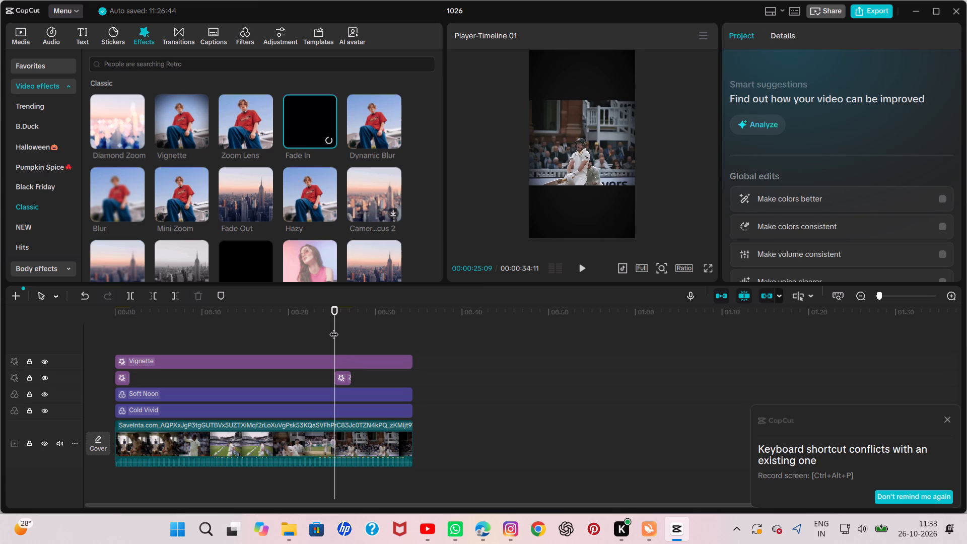
drag(334, 328, 20, 357)
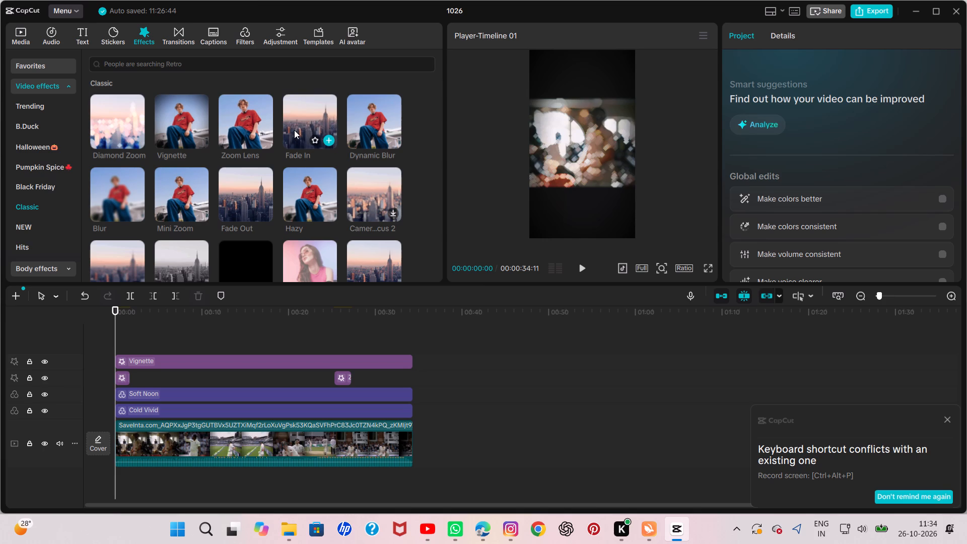
click(330, 140)
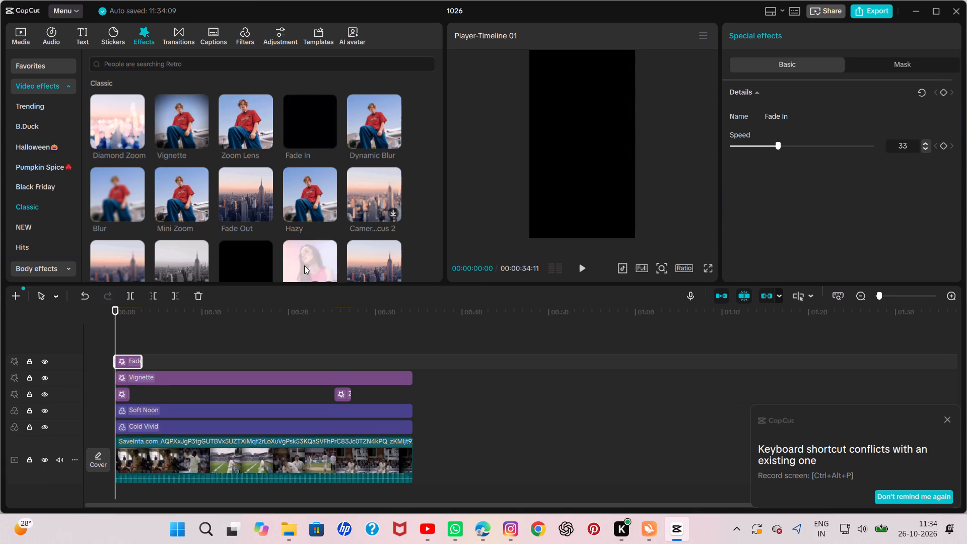
drag(139, 358, 128, 359)
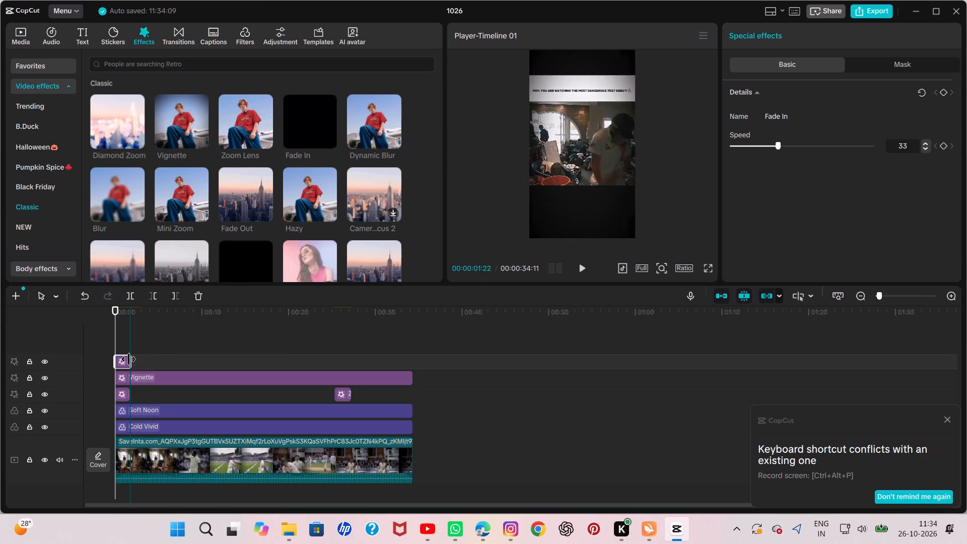
Play the video from the beginning in full-screen preview to check the opening effects, and return to the editor.
click(704, 267)
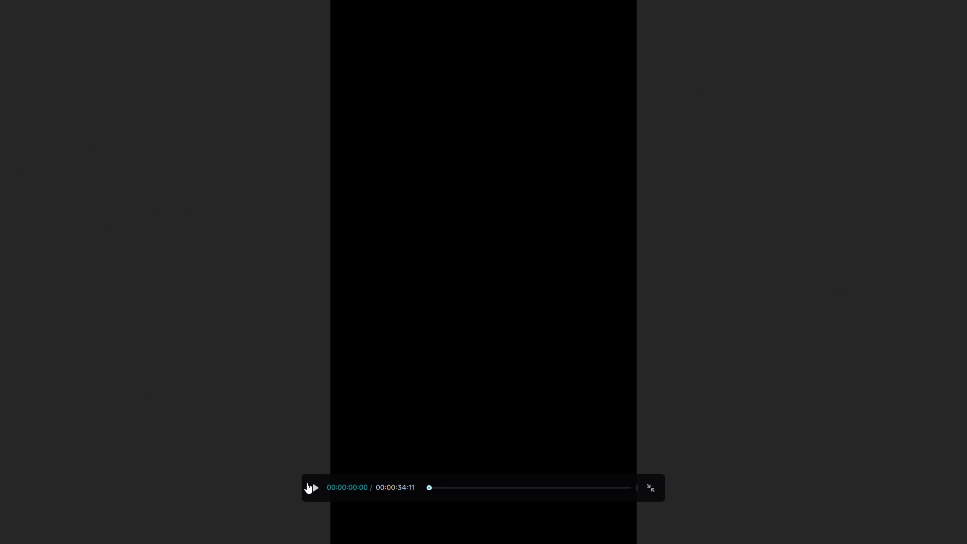
click(310, 486)
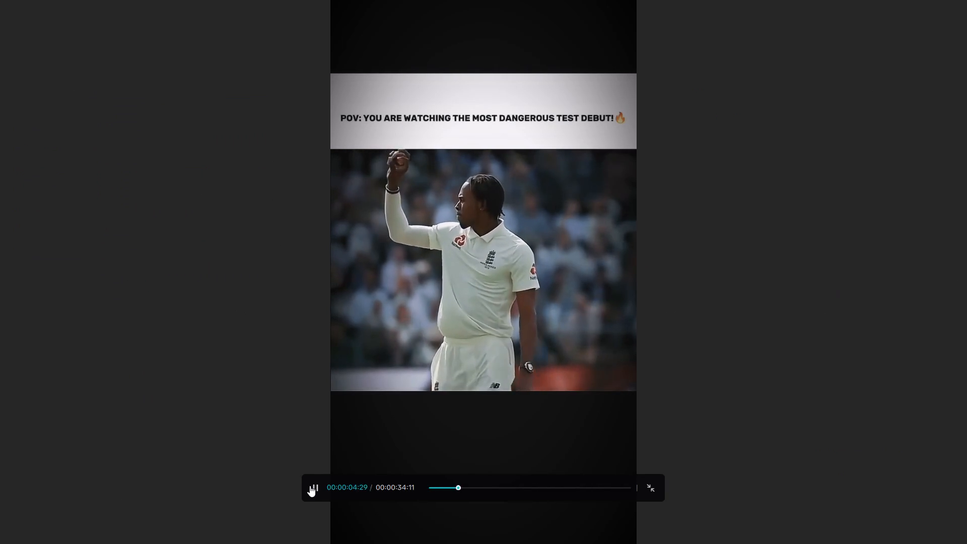
click(650, 486)
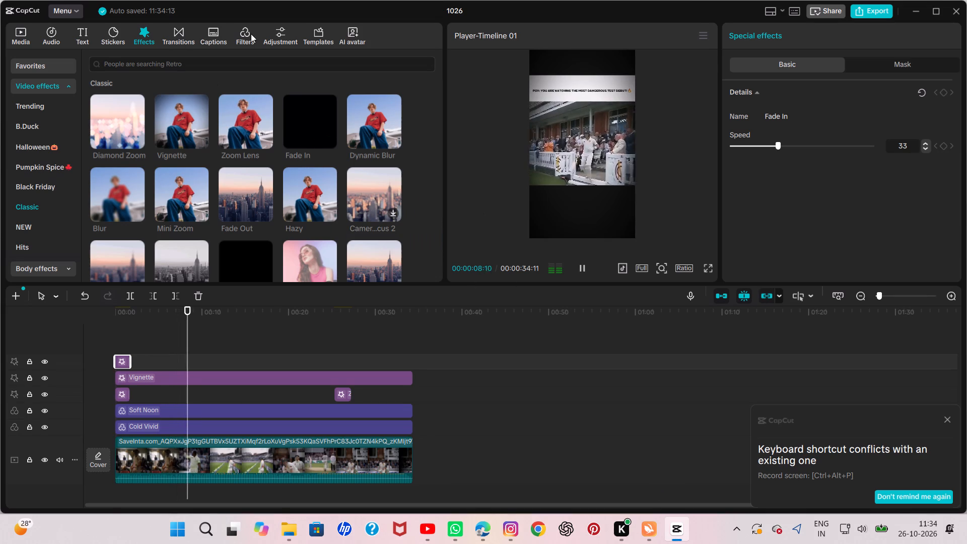
Add a default text clip and extend both its ends to span the whole video, from 00:00:00:00 to 00:00:34:11.
click(82, 40)
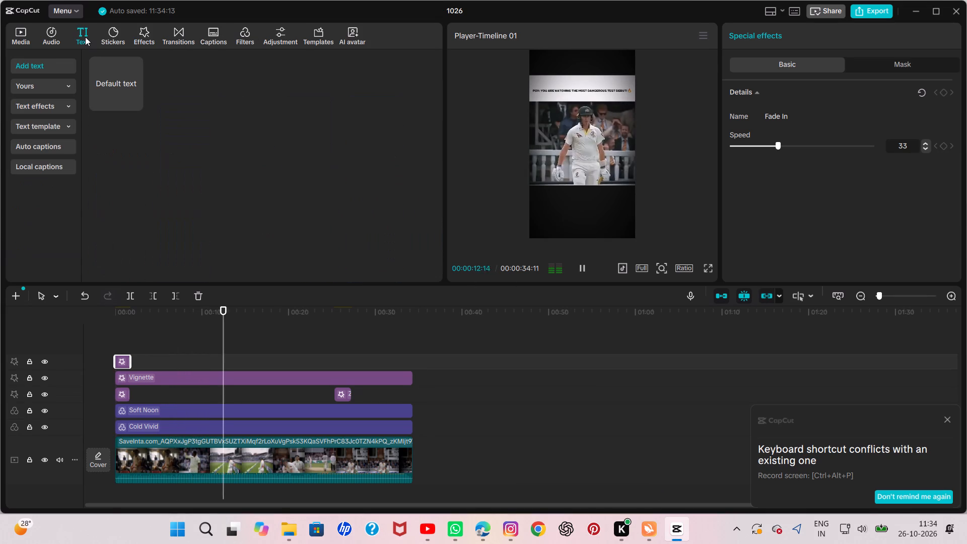
click(135, 95)
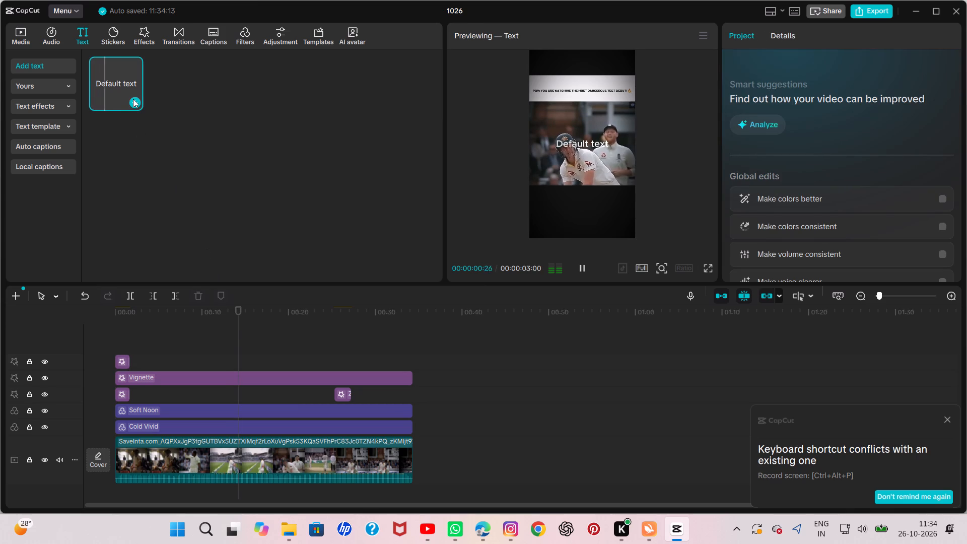
click(132, 99)
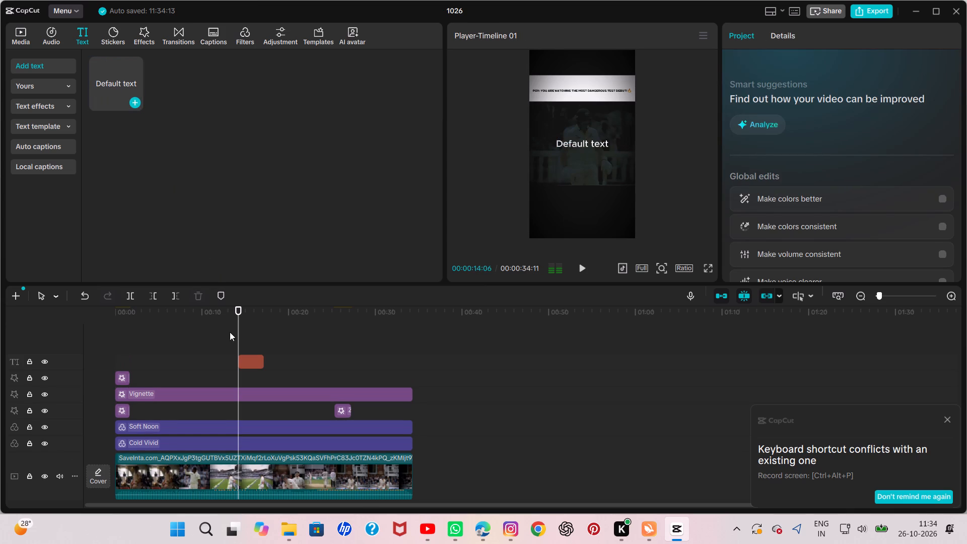
drag(237, 361, 114, 371)
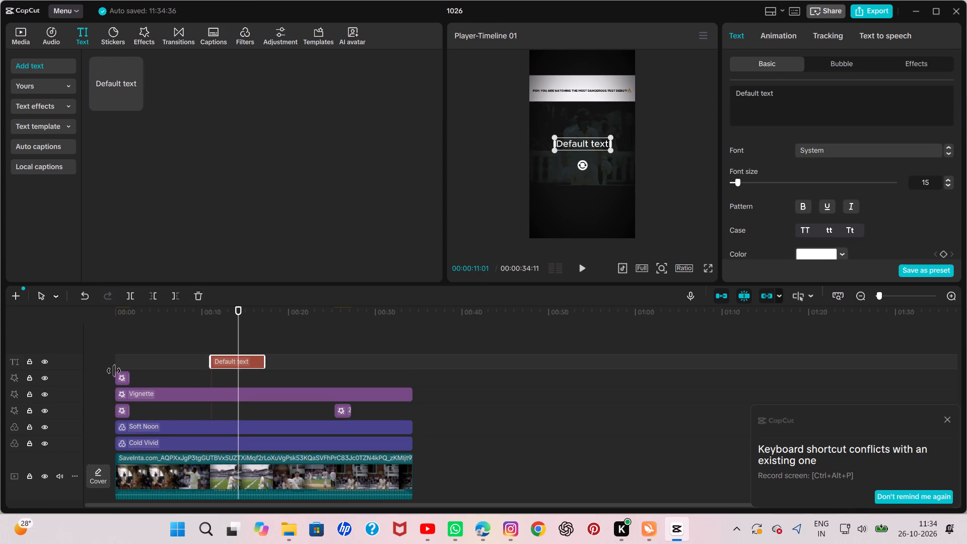
drag(114, 371, 113, 371)
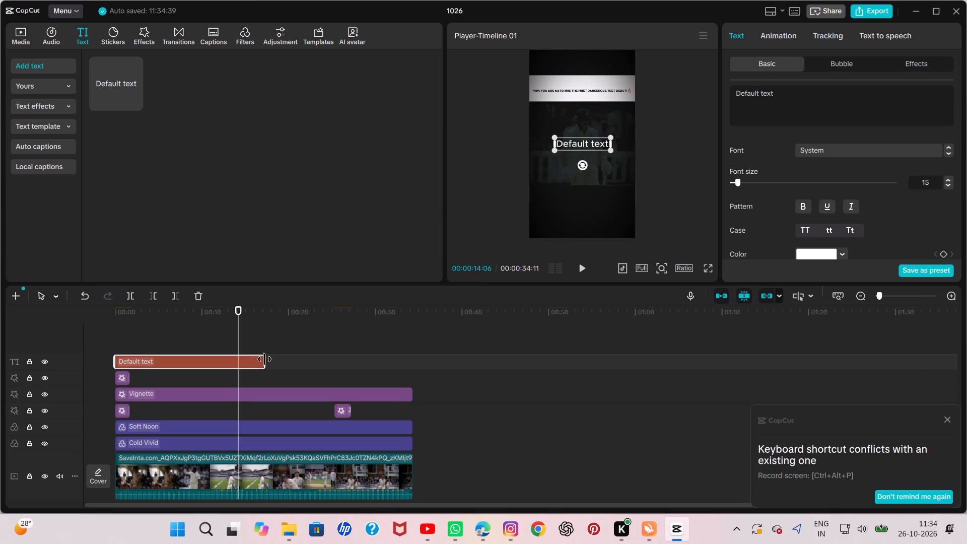
drag(264, 359, 406, 373)
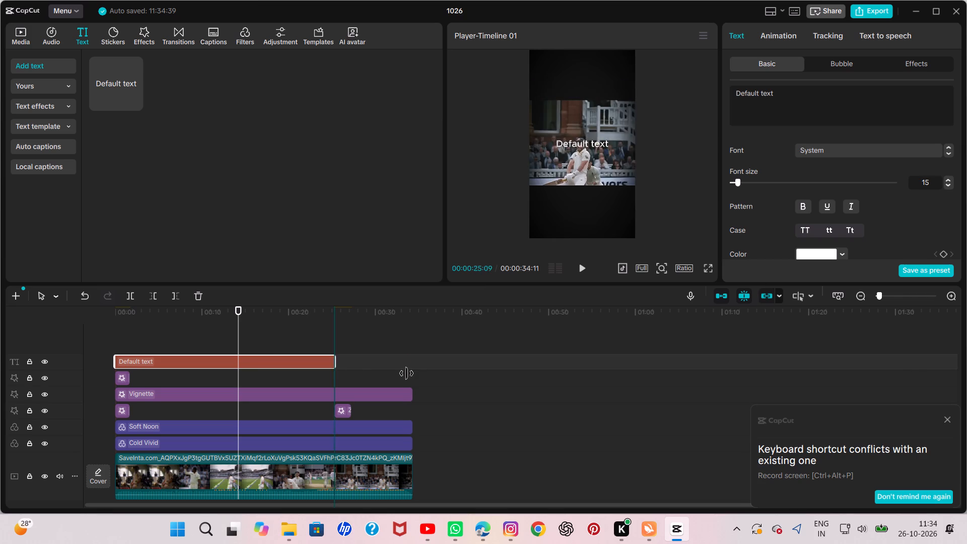
drag(406, 373, 409, 374)
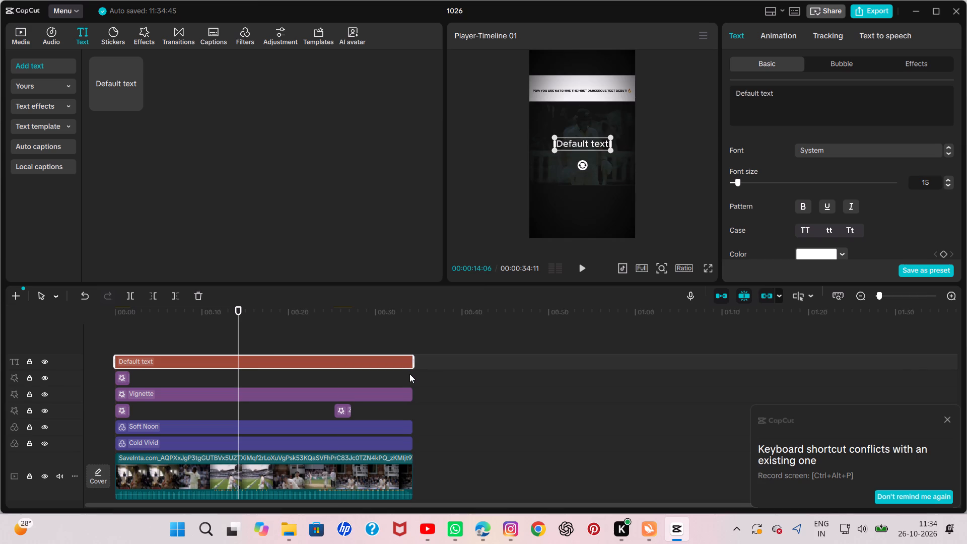
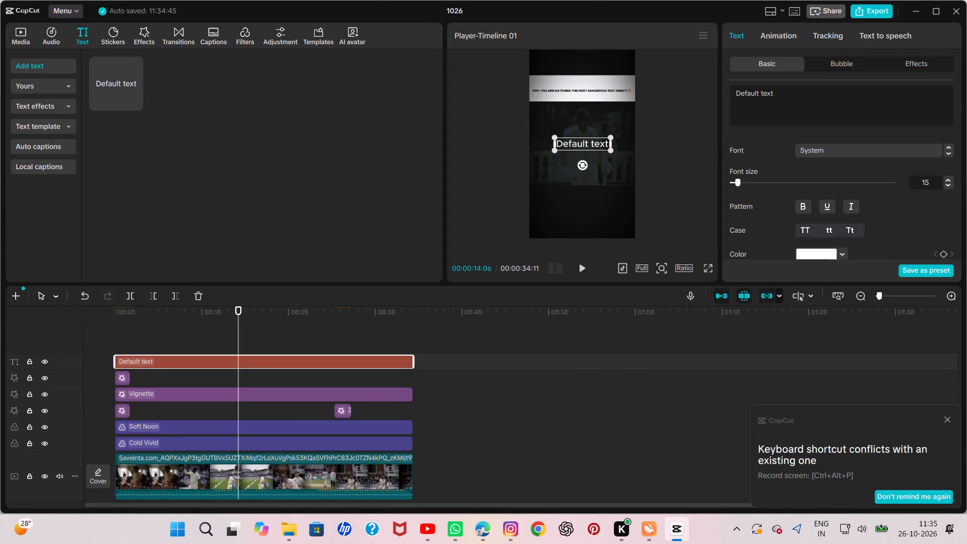
Replace the default text with "smash cricket 7" and set it in title case.
key(BackSpace)
key(BackSpace)
key(BackSpace)
key(BackSpace)
key(BackSpace)
key(BackSpace)
key(BackSpace)
key(BackSpace)
key(BackSpace)
key(BackSpace)
key(BackSpace)
key(BackSpace)
key(BackSpace)
key(BackSpace)
key(BackSpace)
key(BackSpace)
key(BackSpace)
key(BackSpace)
key(BackSpace)
key(BackSpace)
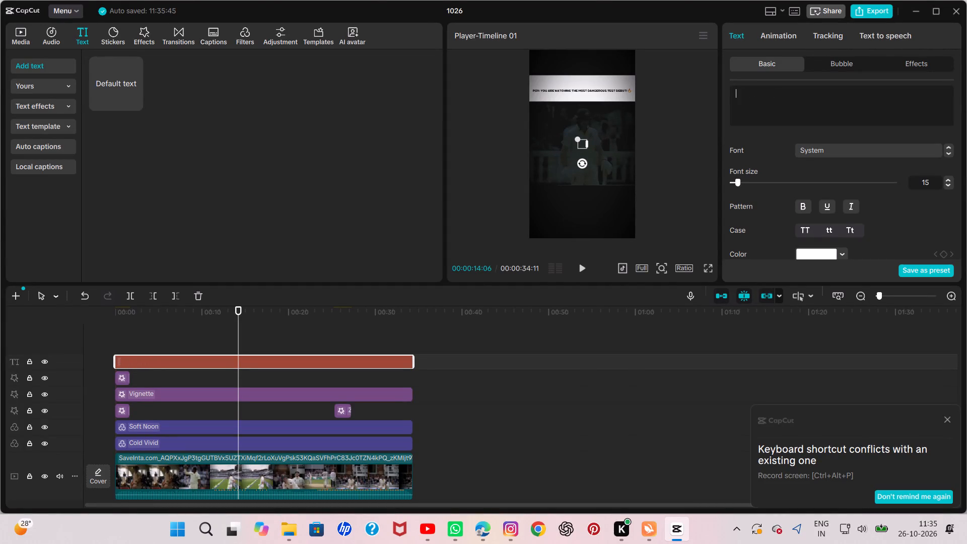
text(smash cricket)
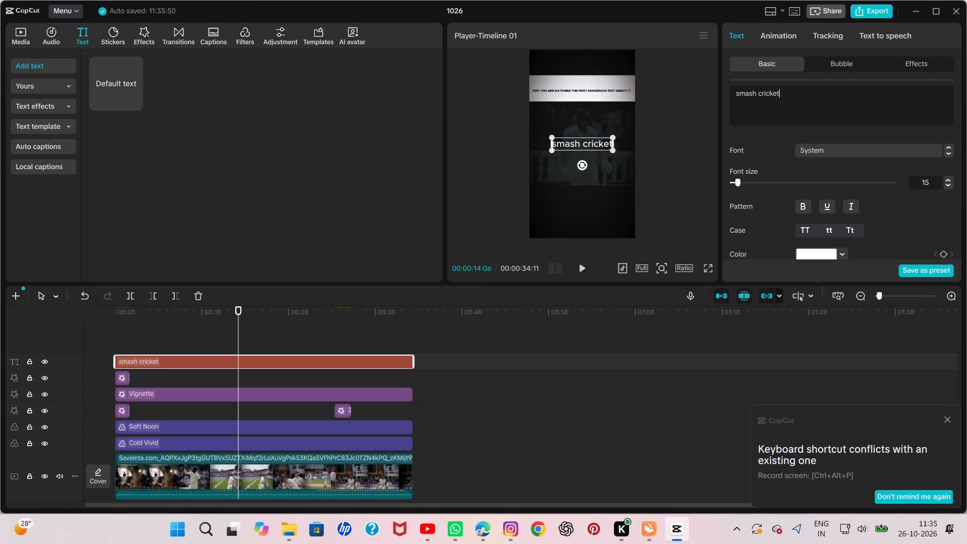
key(space)
key(7)
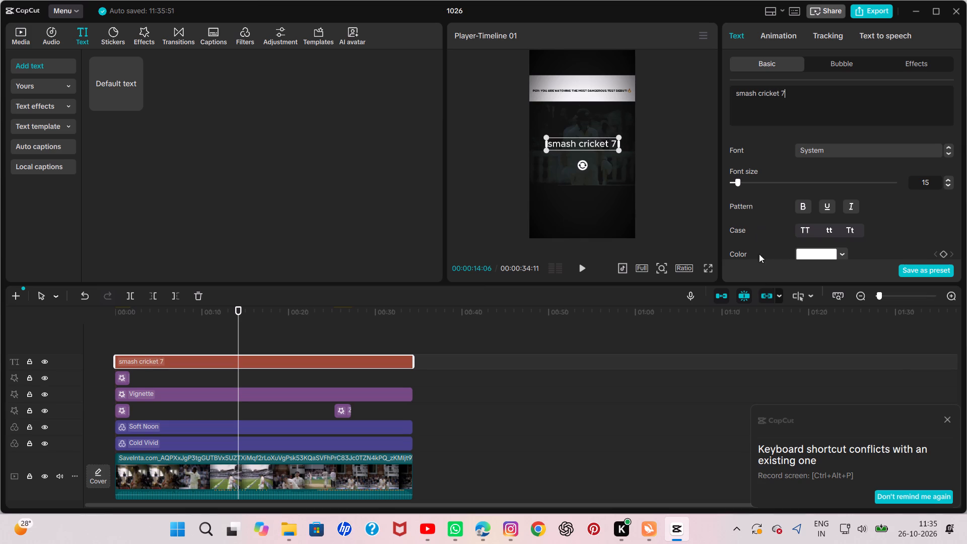
click(851, 233)
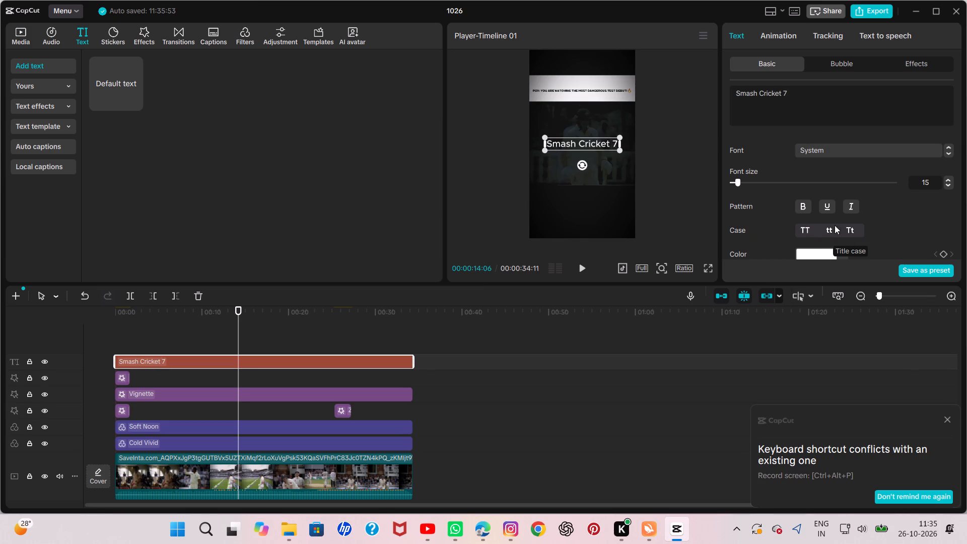
Shrink the Smash Cricket 7 text and move it to the video frame's upper-right corner, at about X 598, Y 1502.
drag(619, 138, 602, 143)
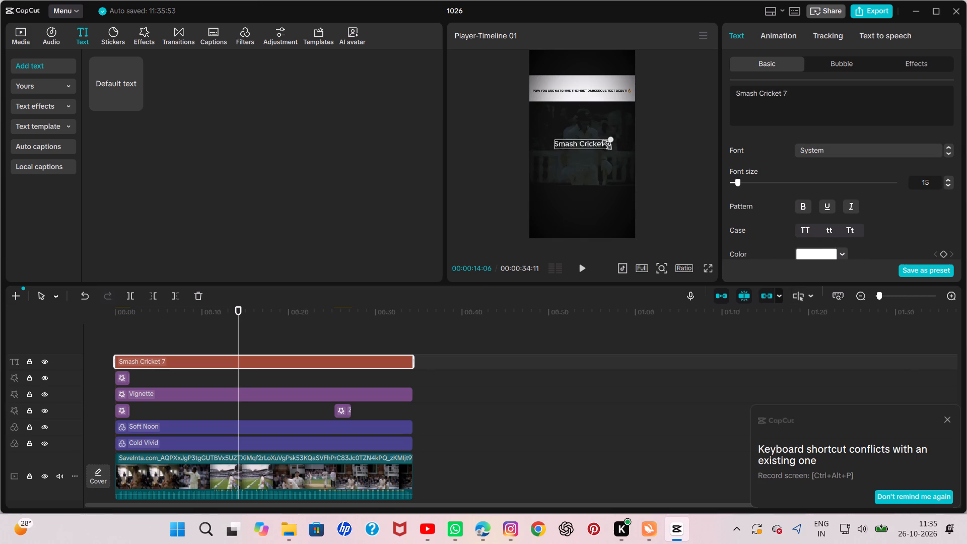
drag(602, 143, 591, 148)
drag(581, 144, 594, 118)
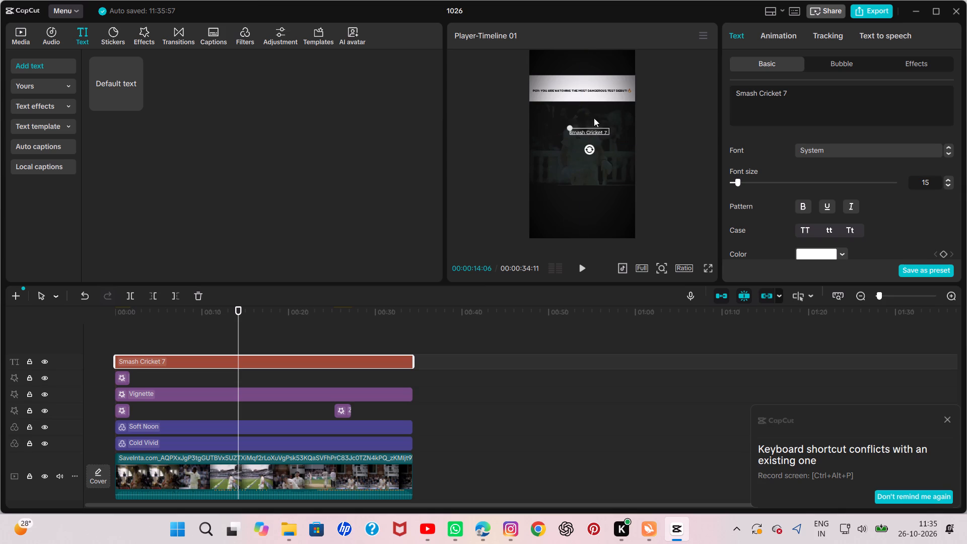
drag(594, 118, 610, 70)
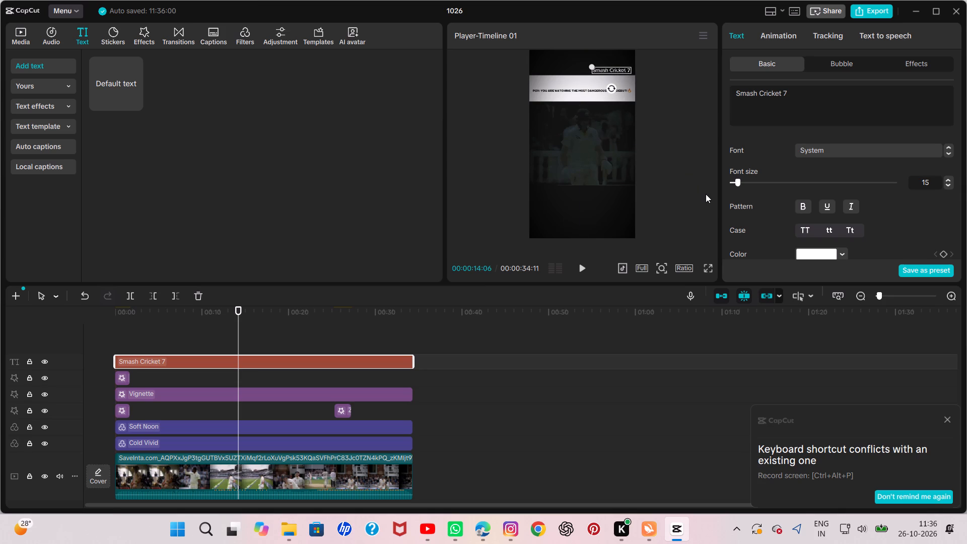
Set the Smash Cricket 7 text's blend opacity to 60%.
scroll(793, 215, down, 5)
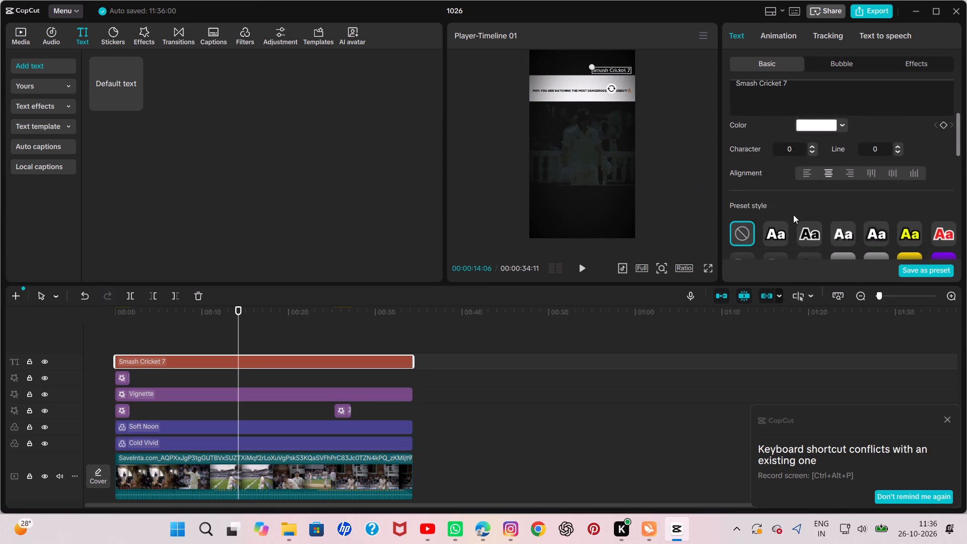
scroll(793, 215, down, 8)
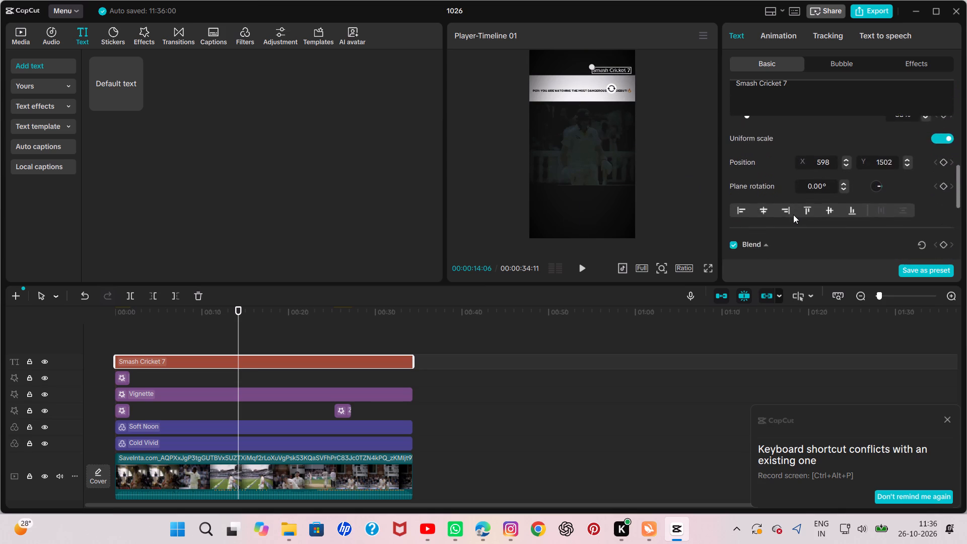
scroll(793, 215, down, 4)
click(815, 186)
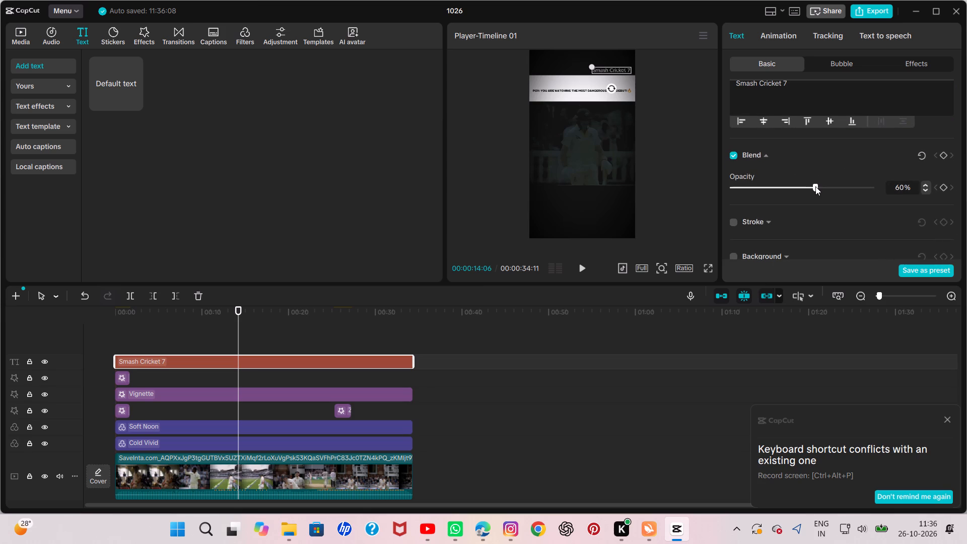
Import the 0_logo image from the Documents folder into the project media.
click(23, 35)
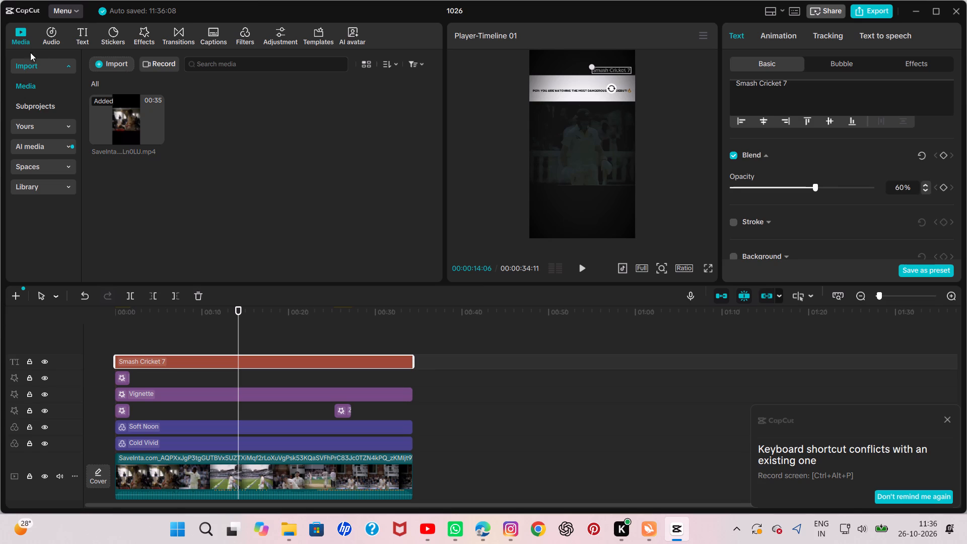
click(112, 59)
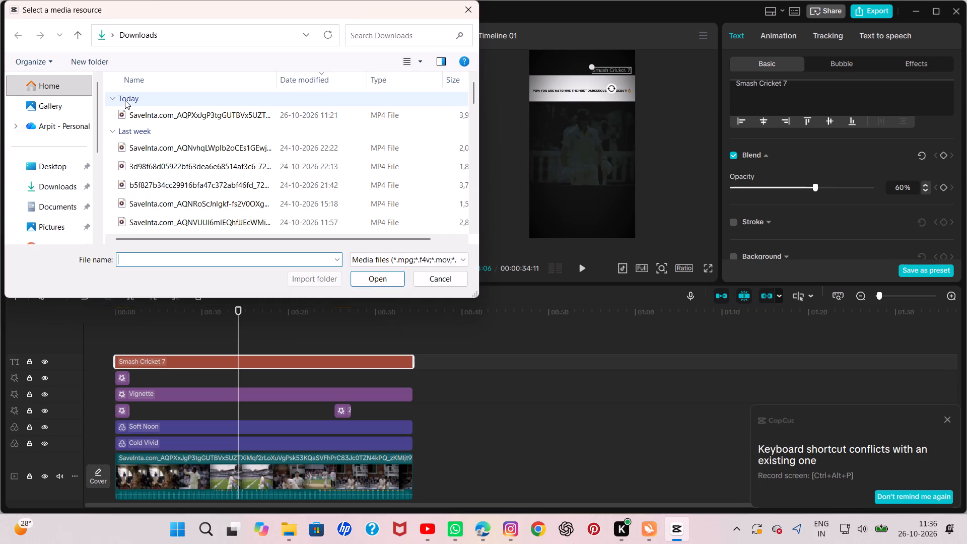
click(72, 108)
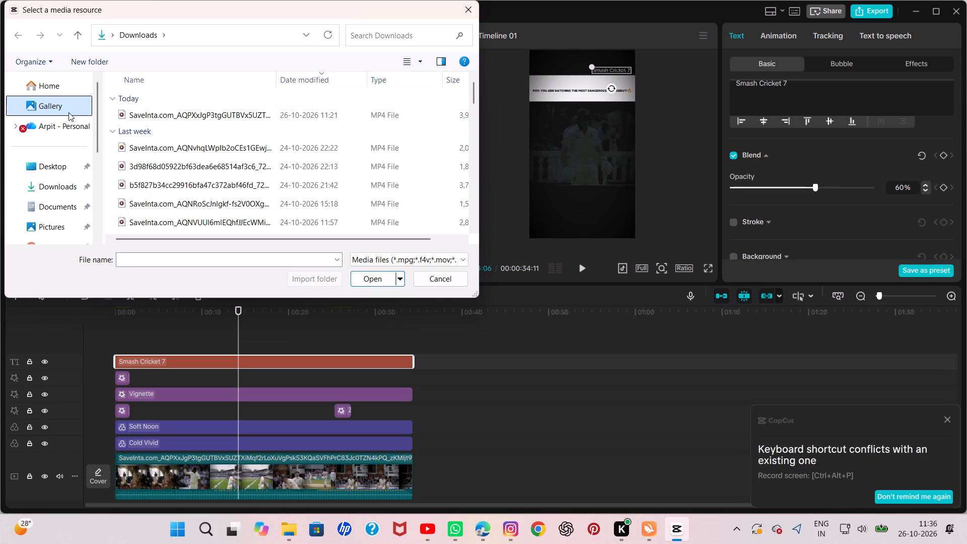
click(63, 123)
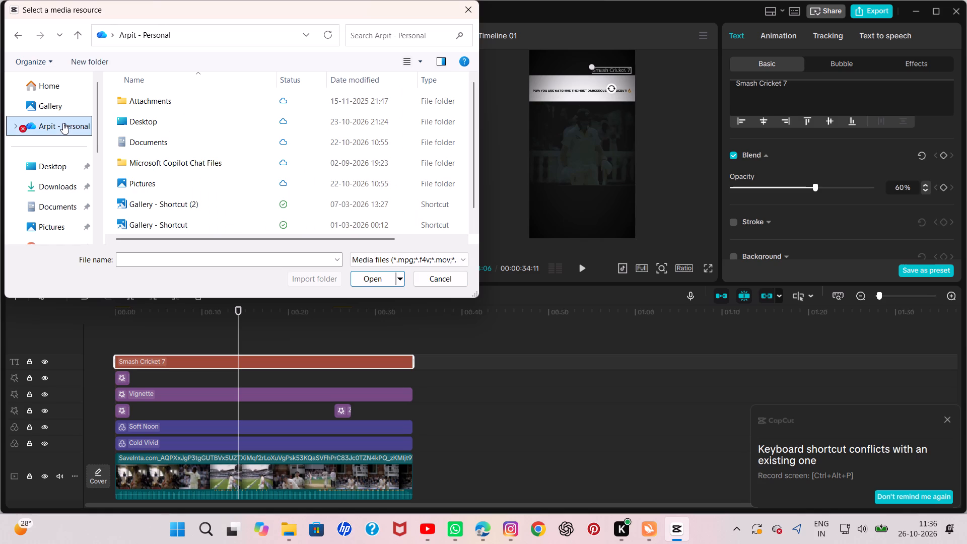
click(54, 162)
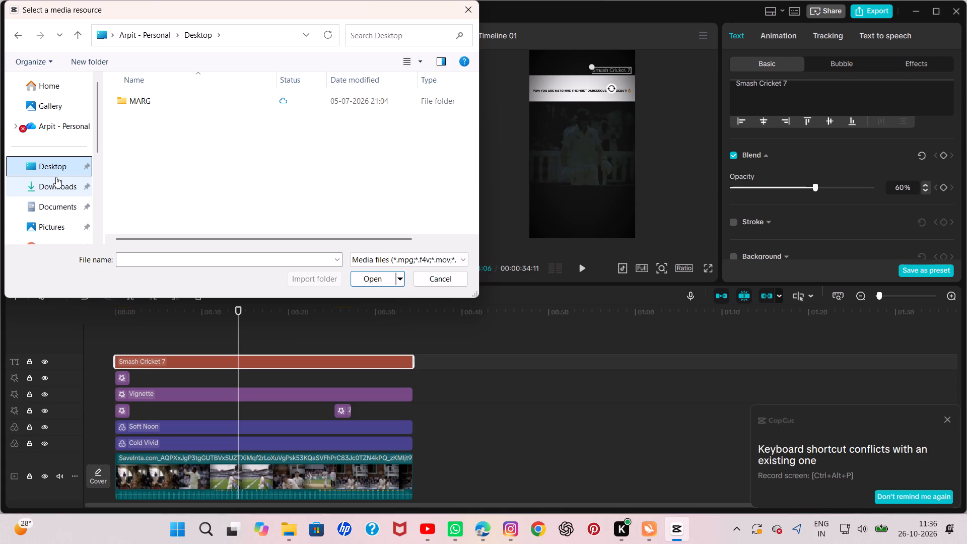
click(37, 187)
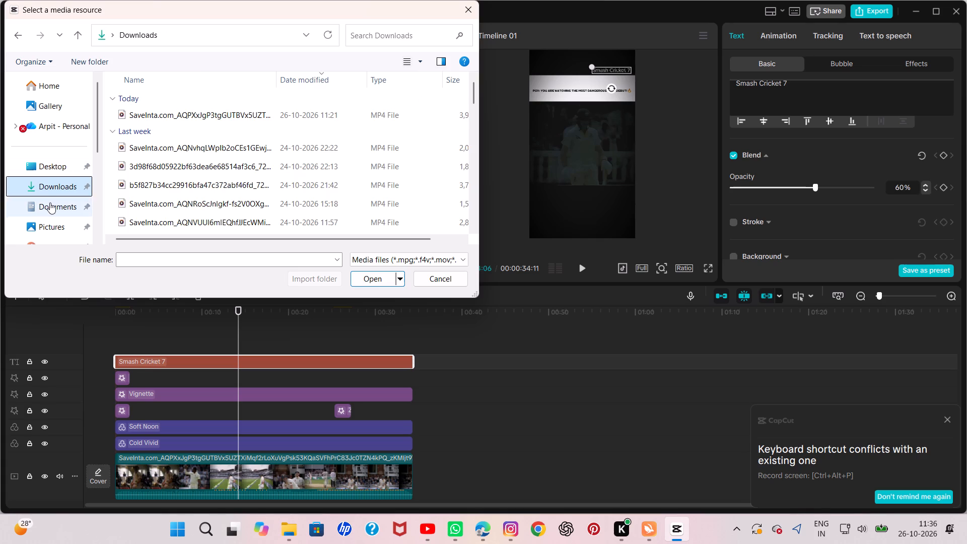
click(50, 202)
click(282, 103)
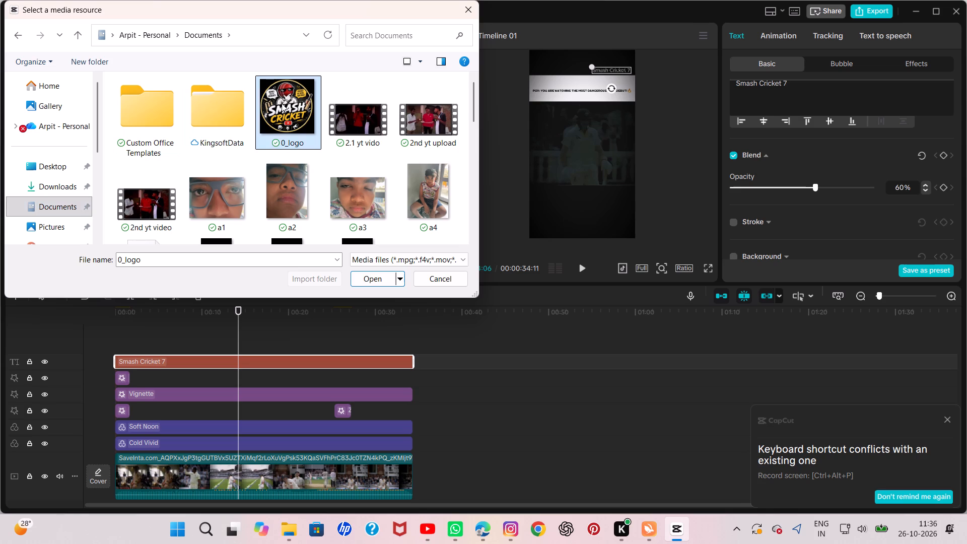
click(360, 283)
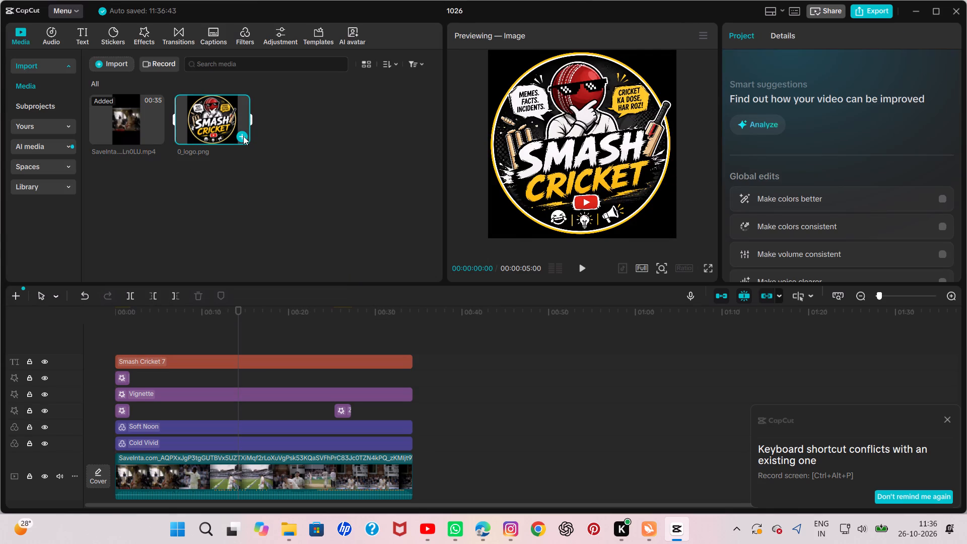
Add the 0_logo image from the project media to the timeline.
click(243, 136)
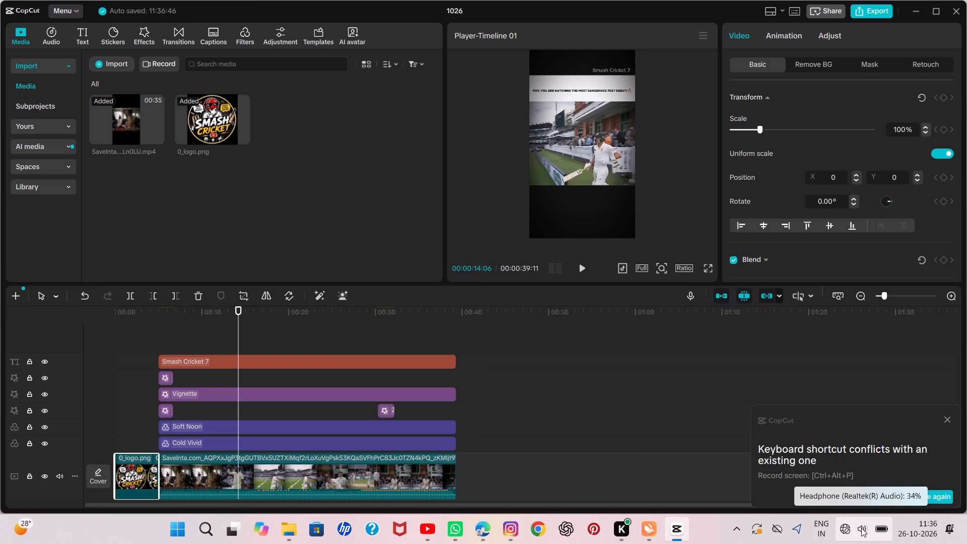
Connect the computer to the Redmi 9 Wi-Fi network without enabling automatic connection.
click(844, 528)
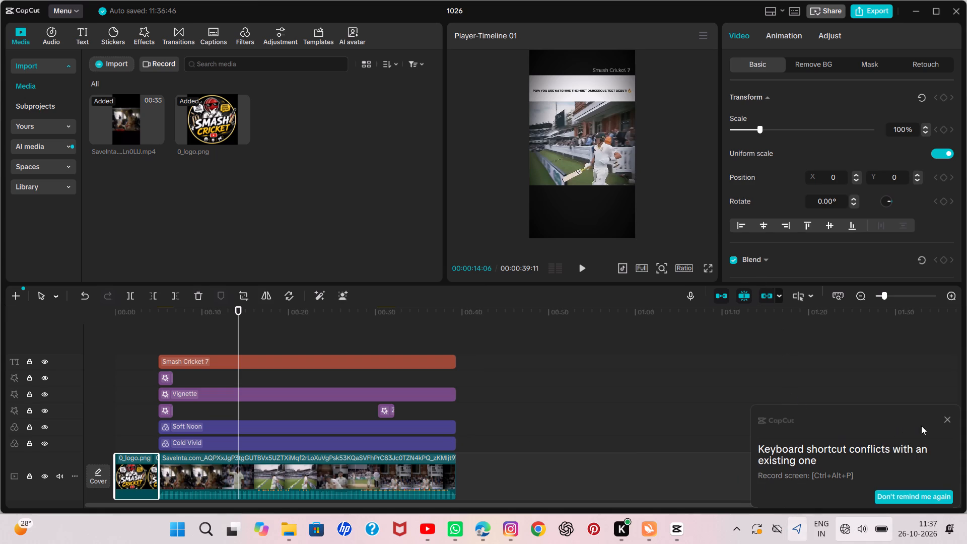
click(950, 418)
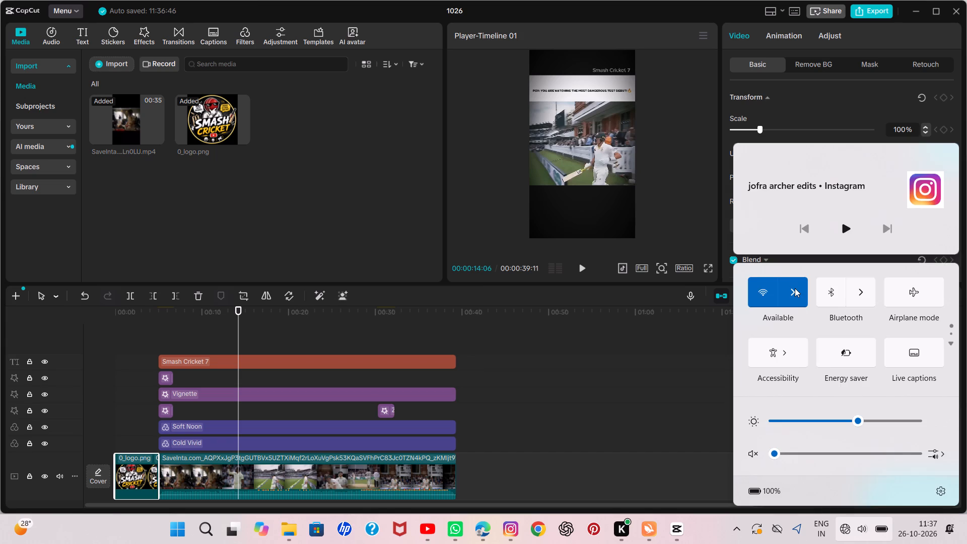
click(795, 288)
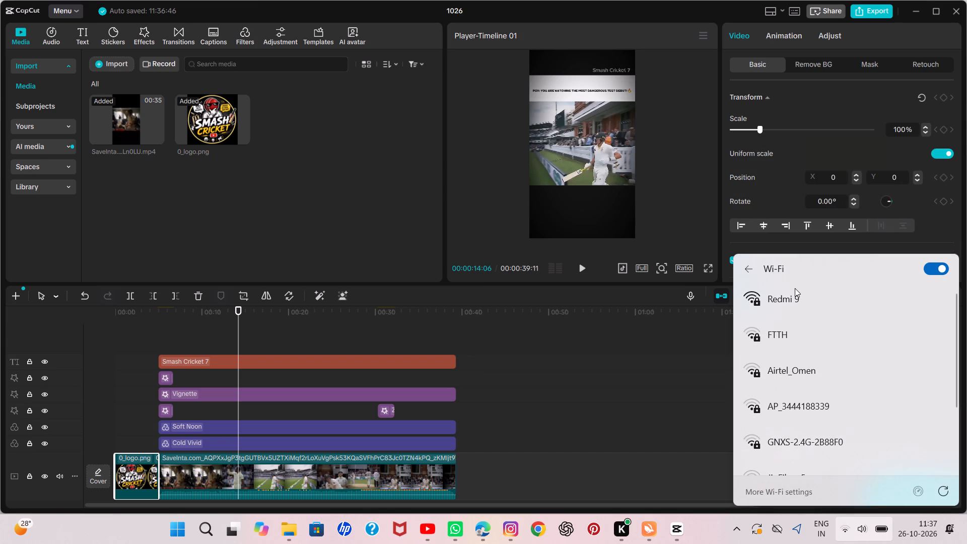
click(789, 302)
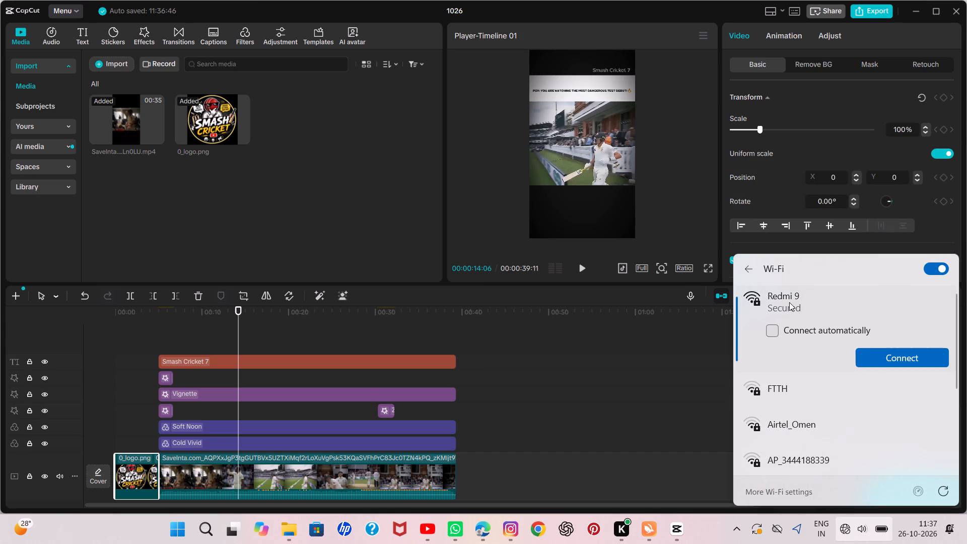
click(874, 355)
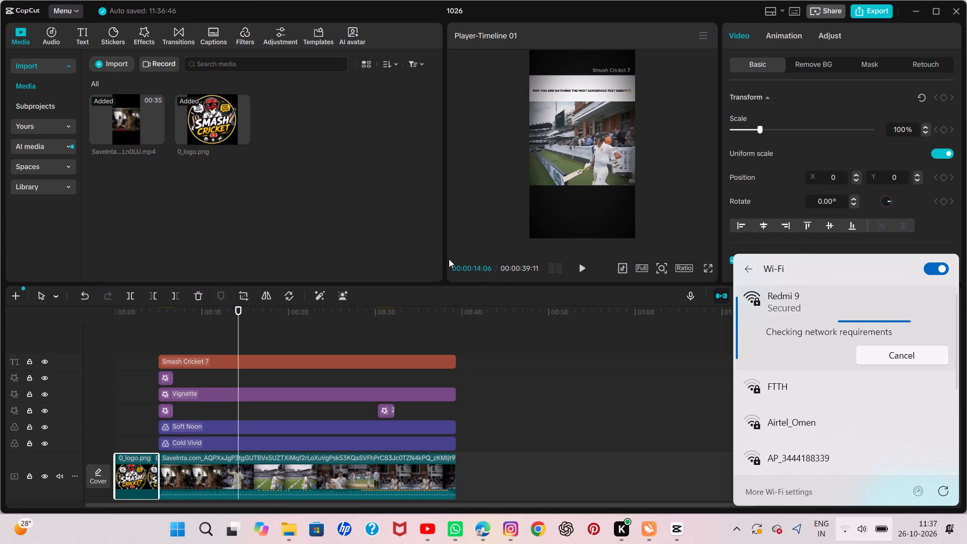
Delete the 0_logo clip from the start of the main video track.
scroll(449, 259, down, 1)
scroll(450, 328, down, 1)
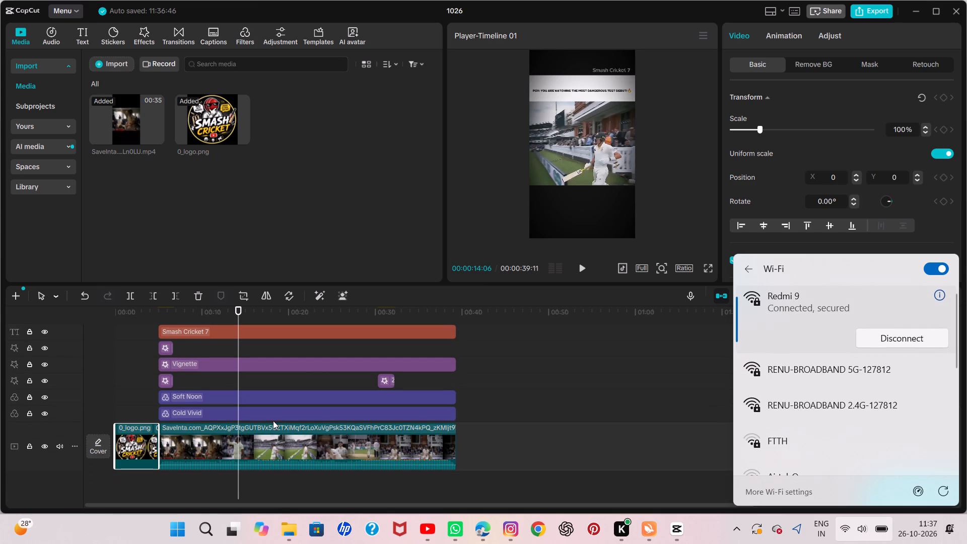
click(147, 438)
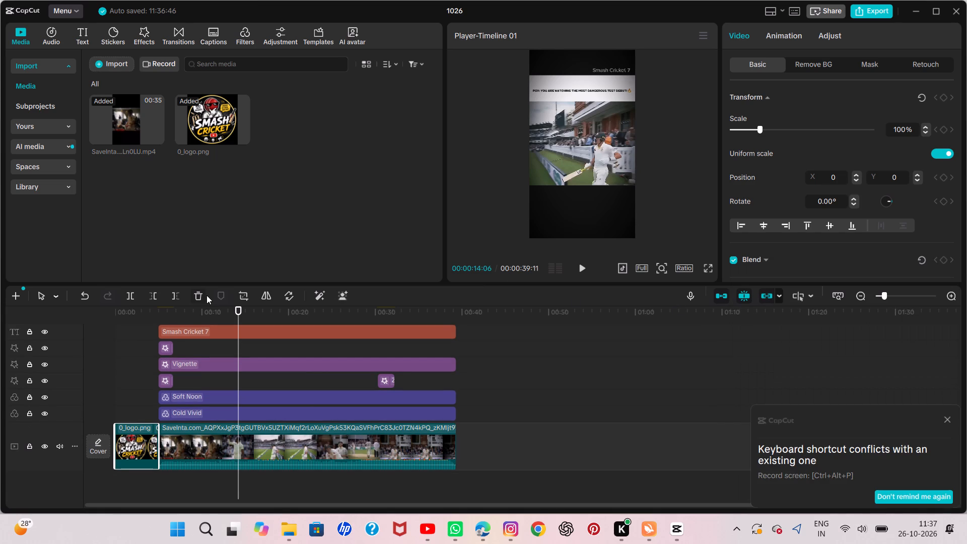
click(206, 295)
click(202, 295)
Add the 0_logo image to the timeline again and move it onto its own overlay track above the main video.
scroll(218, 396, up, 1)
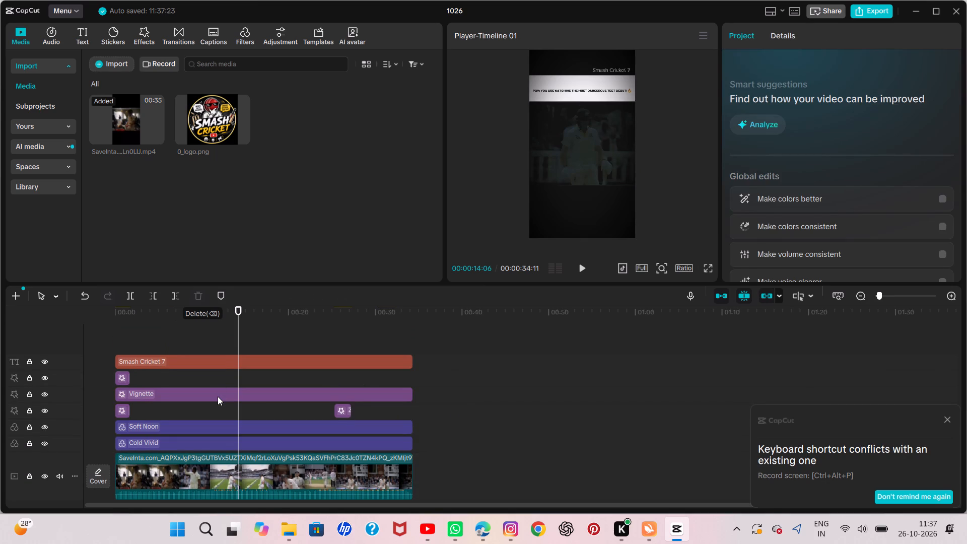
scroll(226, 356, down, 2)
click(205, 484)
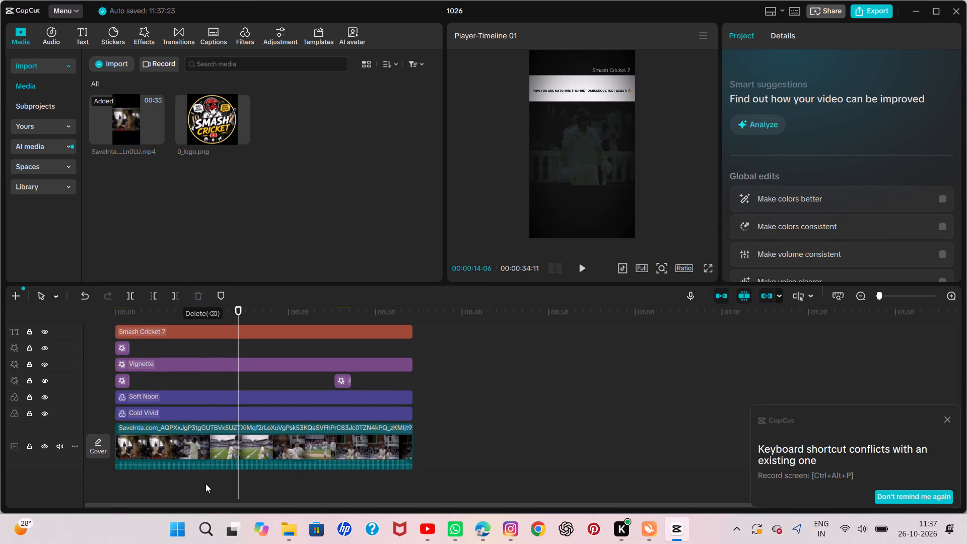
click(244, 132)
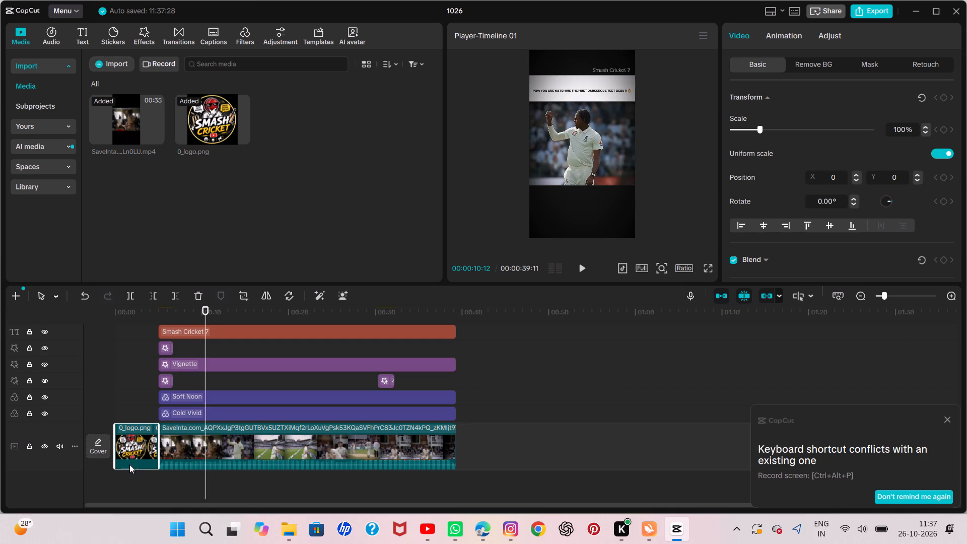
drag(129, 464, 234, 516)
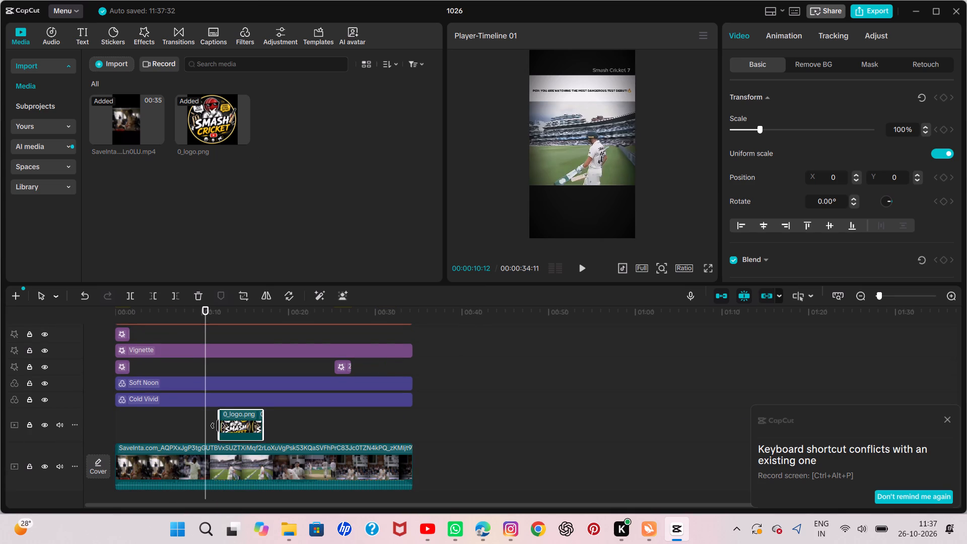
Extend the 0_logo overlay clip's start back to the beginning of the timeline.
drag(218, 426, 117, 433)
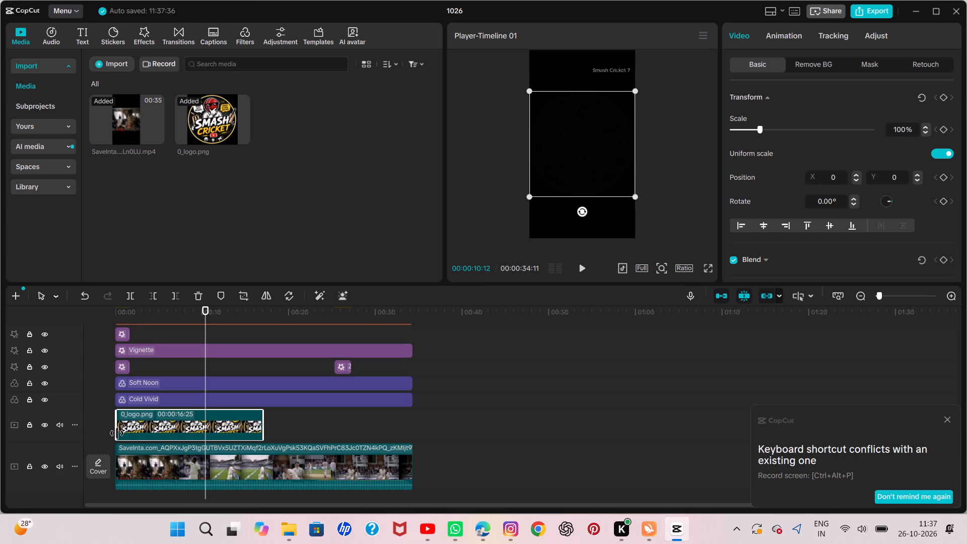
Extend the 0_logo.png clip to the end of the video, giving it a duration of about 00:00:34:05.
drag(262, 423, 366, 421)
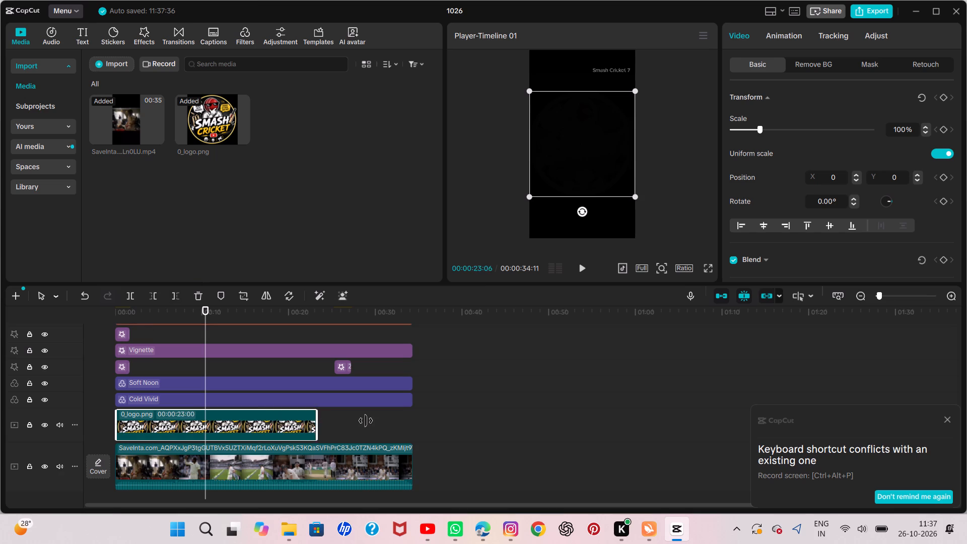
drag(366, 421, 411, 427)
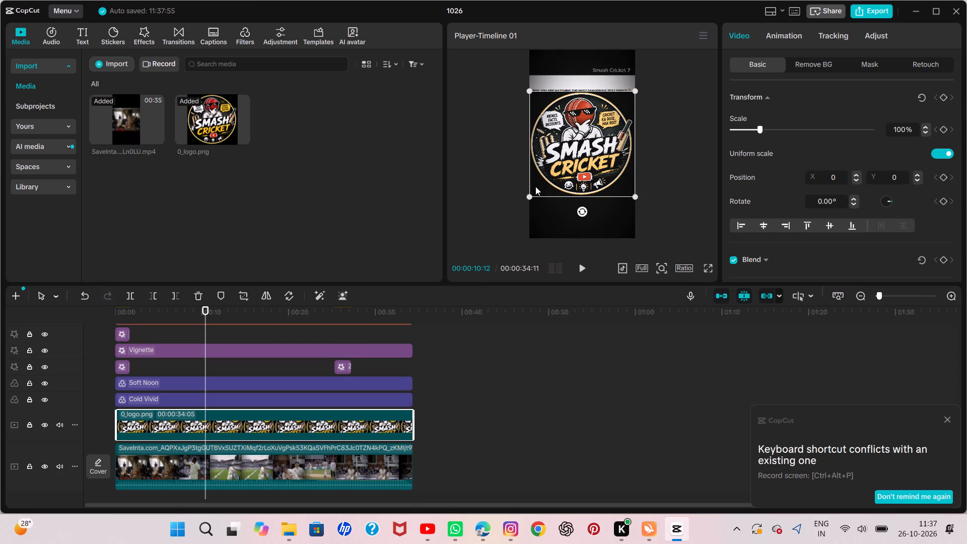
Scale the logo to about 16% and place it in the video frame's upper-left corner, at about X -909, Y 1604.
drag(529, 192, 577, 132)
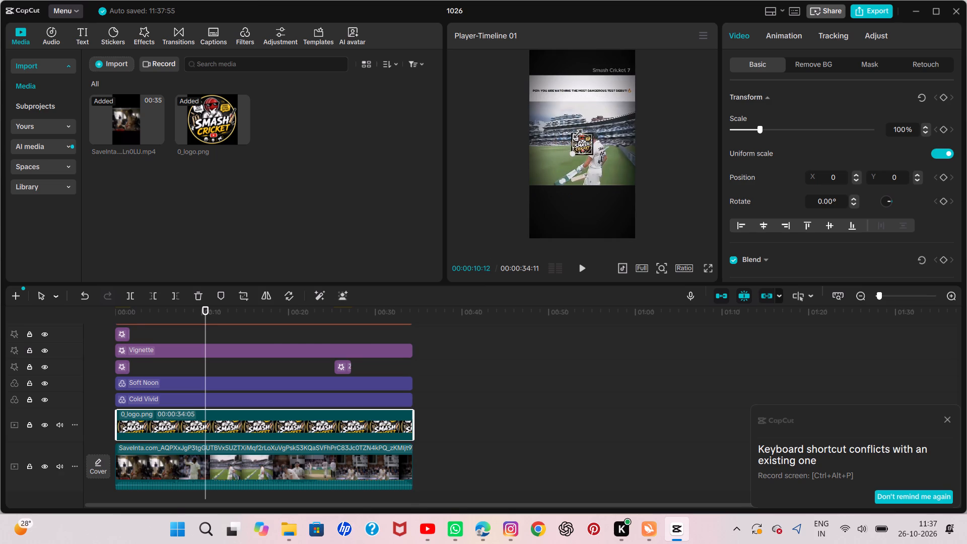
drag(577, 132, 578, 131)
drag(581, 141, 568, 120)
drag(568, 120, 535, 62)
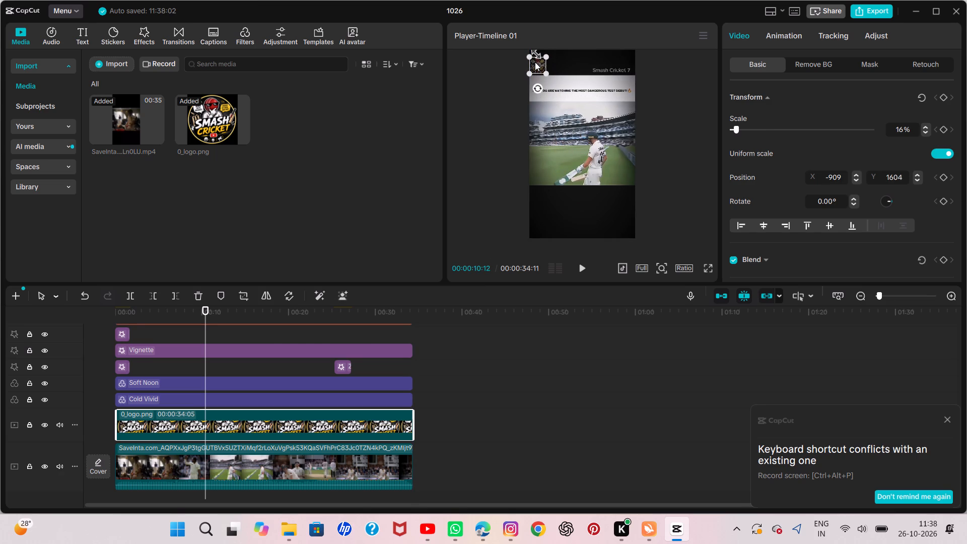
Check the logo and text placement in full-screen preview, and return to the editor.
scroll(850, 241, down, 4)
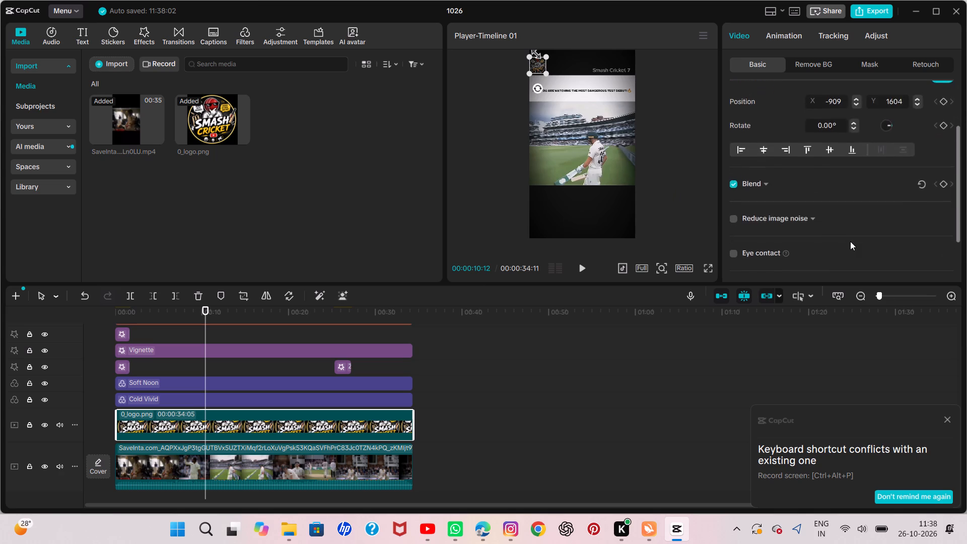
scroll(850, 241, down, 8)
scroll(850, 241, up, 7)
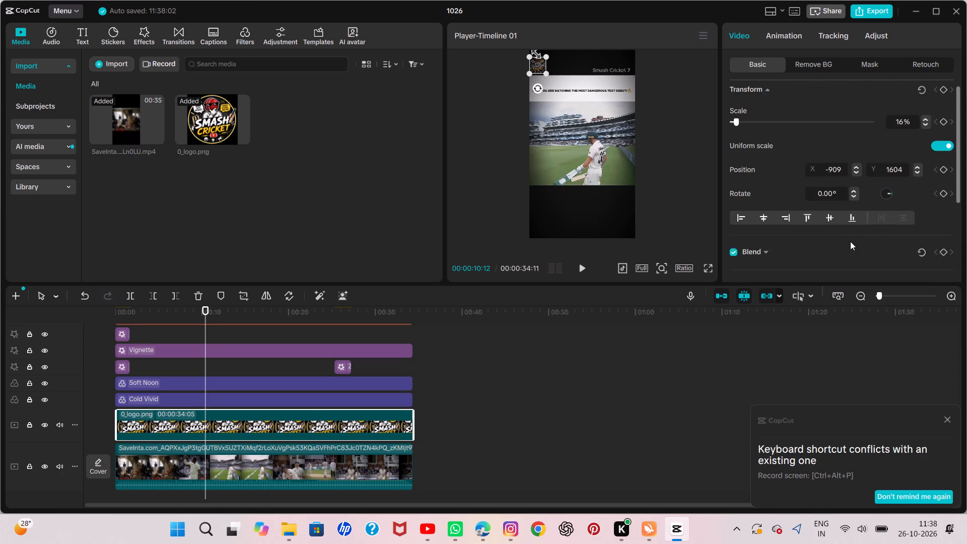
scroll(850, 241, up, 3)
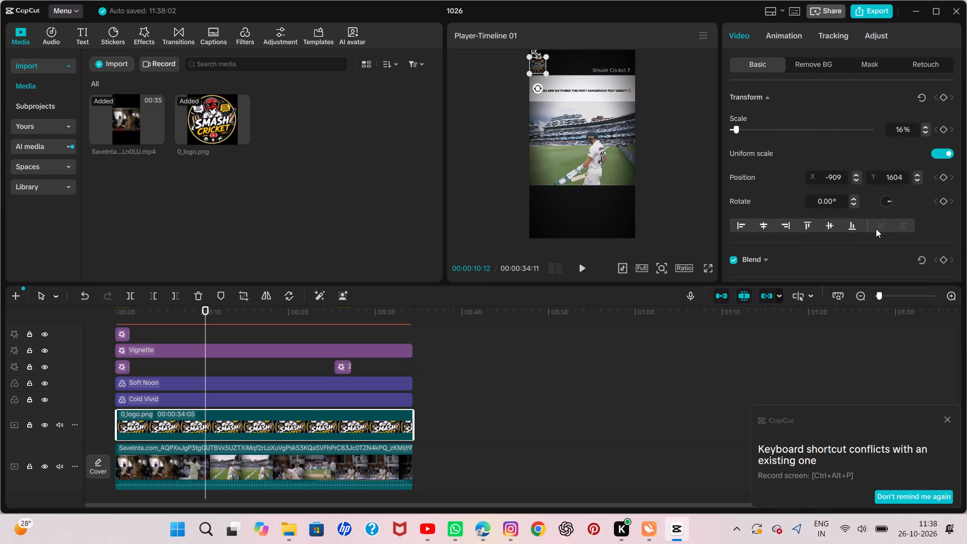
click(536, 63)
click(705, 264)
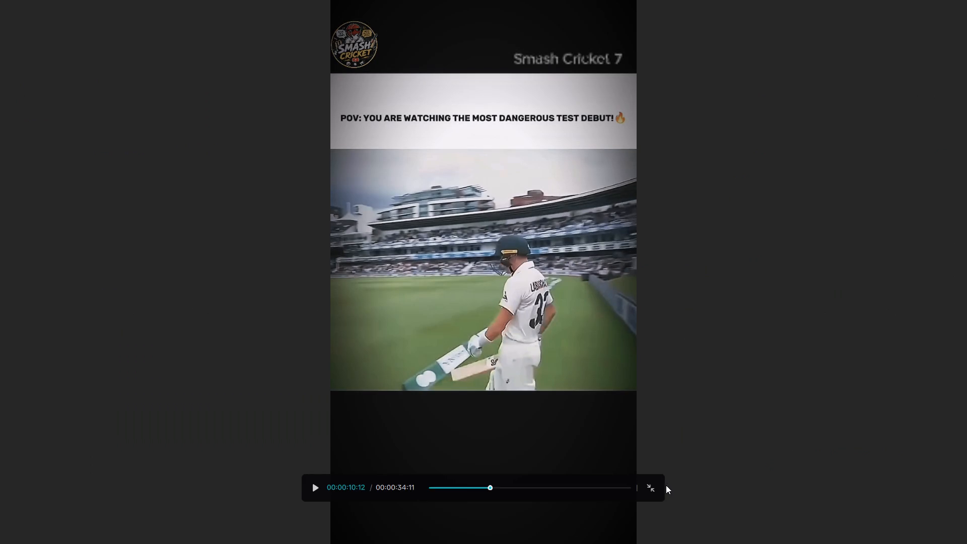
click(653, 493)
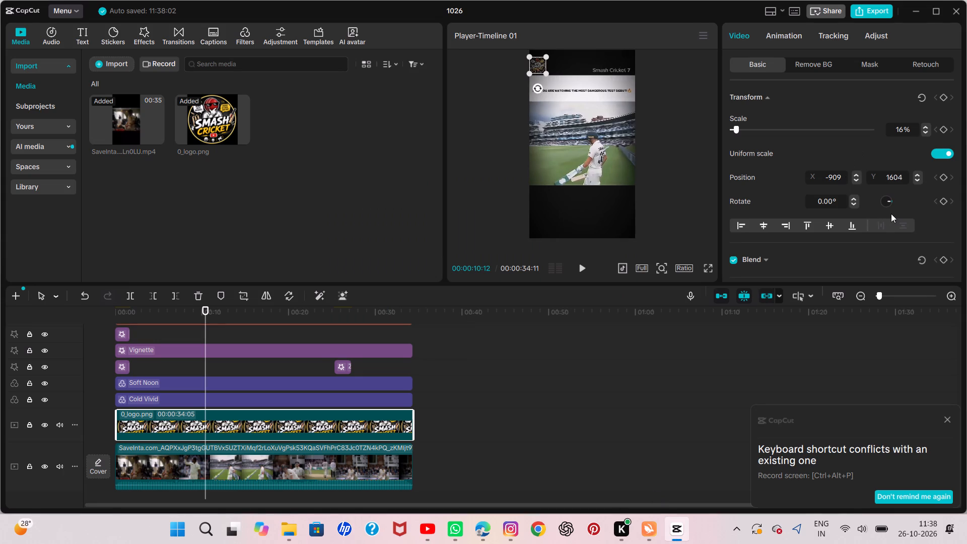
Set the logo's blend opacity to 65%.
scroll(891, 214, down, 5)
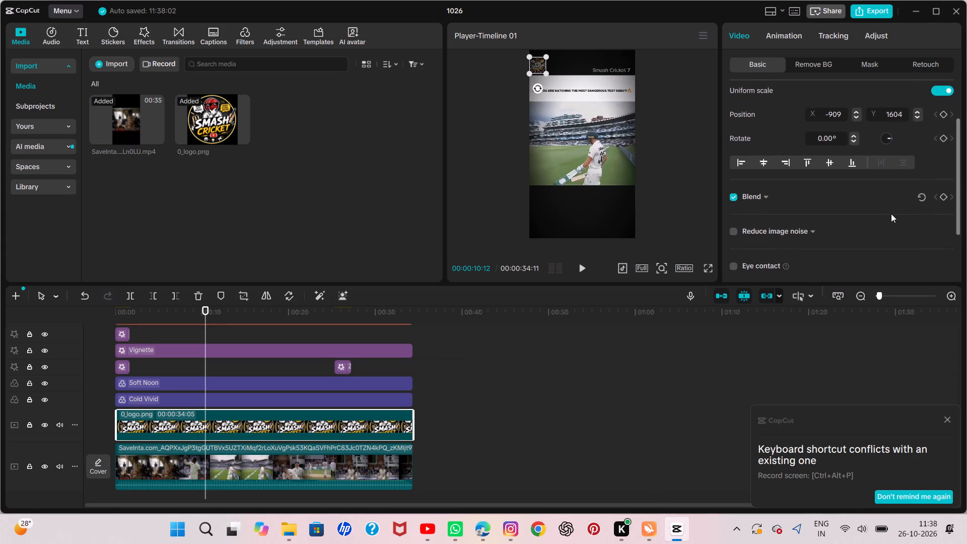
scroll(891, 214, up, 8)
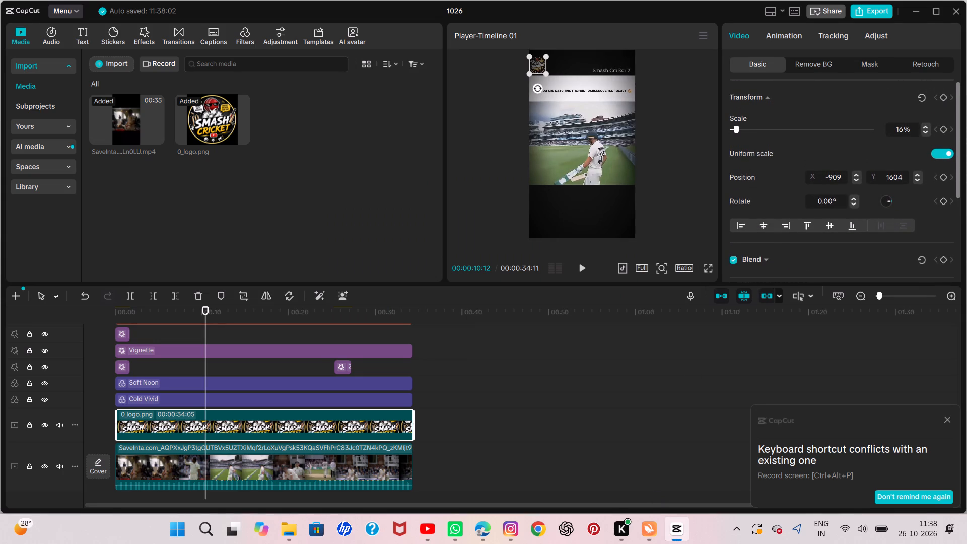
scroll(906, 178, up, 1)
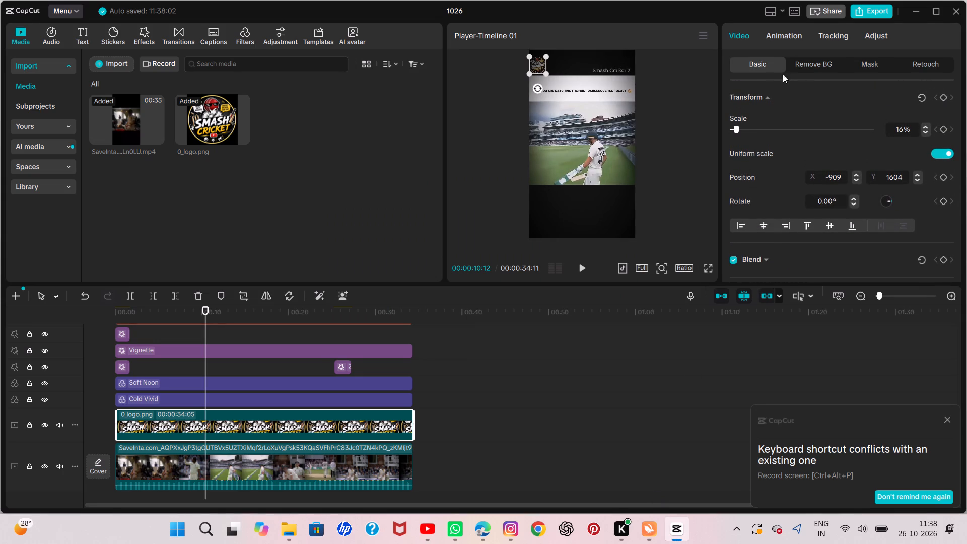
click(530, 66)
scroll(776, 166, down, 4)
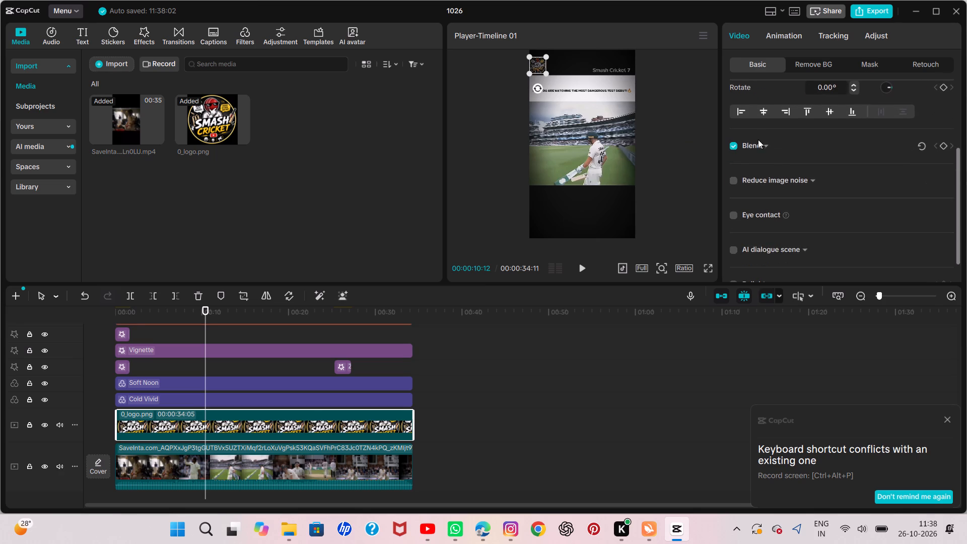
click(769, 146)
click(766, 144)
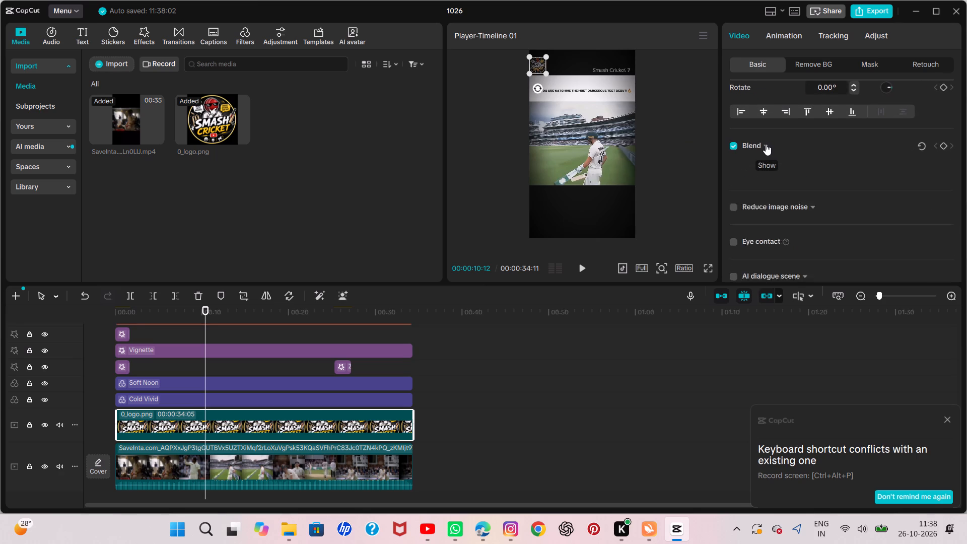
click(766, 144)
click(823, 205)
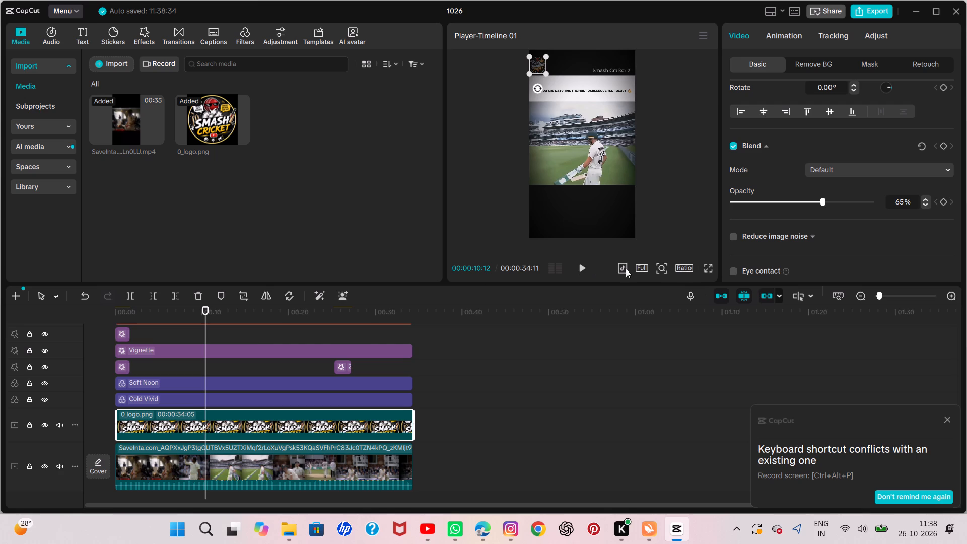
Set the project's aspect ratio to 9:16.
click(684, 268)
click(715, 399)
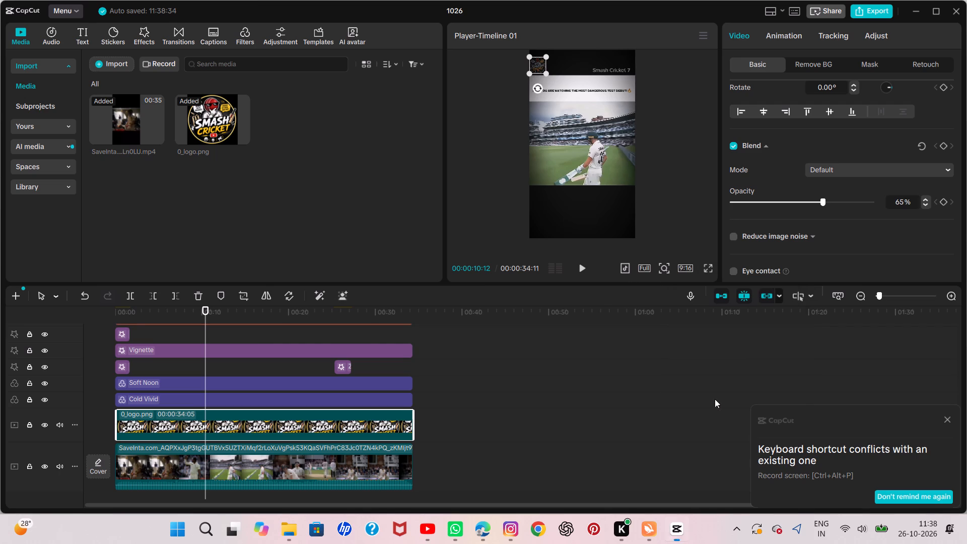
Export the video as 1026 at 1080P with recommended bit rate, H.264 codec, mp4 format and 30fps.
click(863, 14)
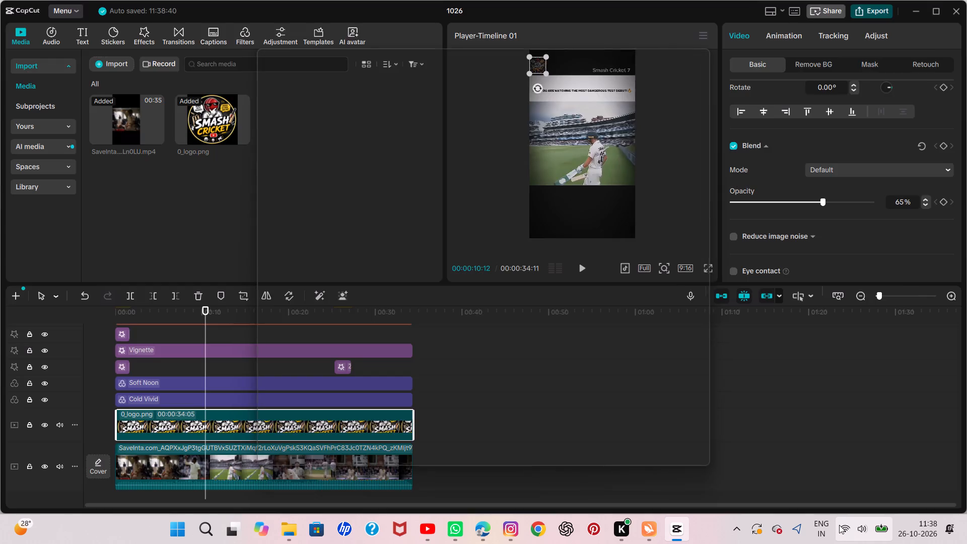
click(640, 445)
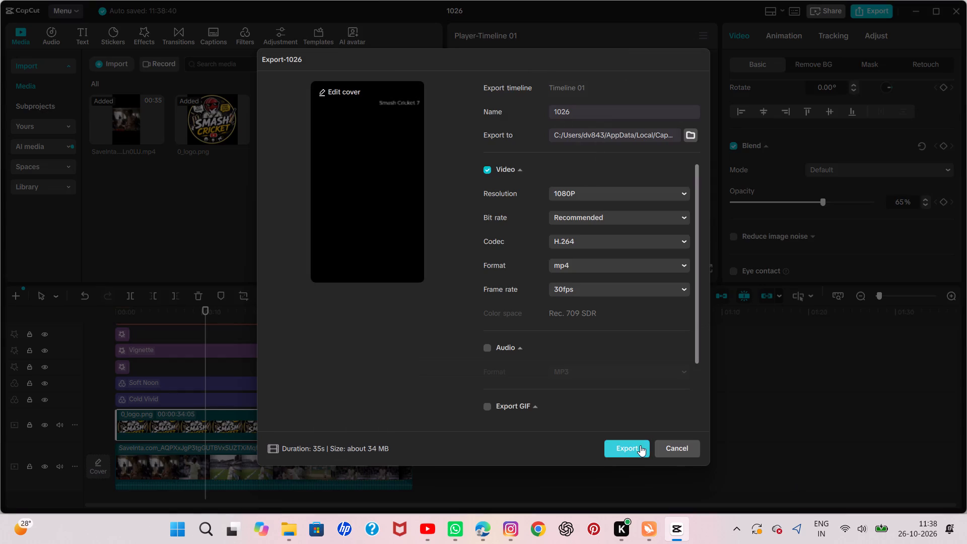
drag(640, 445, 629, 393)
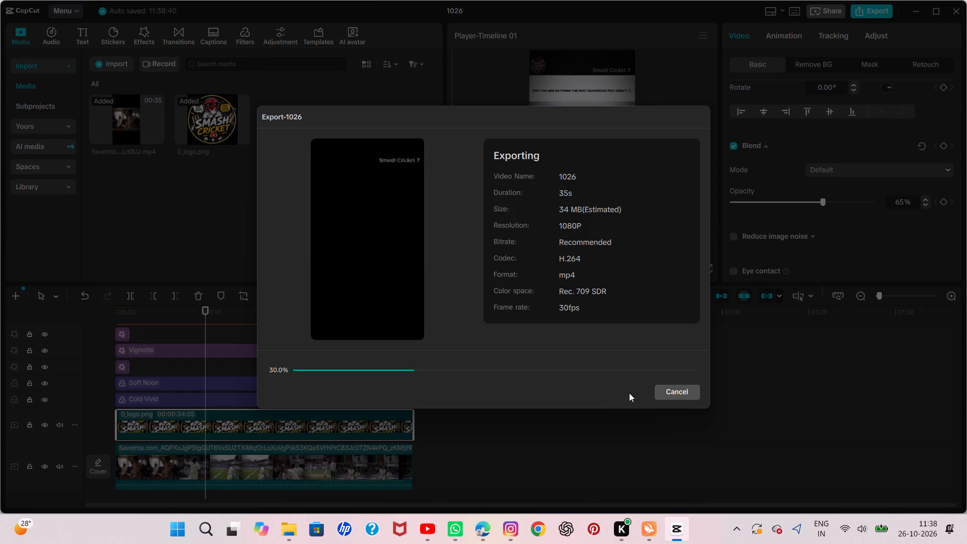
drag(629, 393, 629, 387)
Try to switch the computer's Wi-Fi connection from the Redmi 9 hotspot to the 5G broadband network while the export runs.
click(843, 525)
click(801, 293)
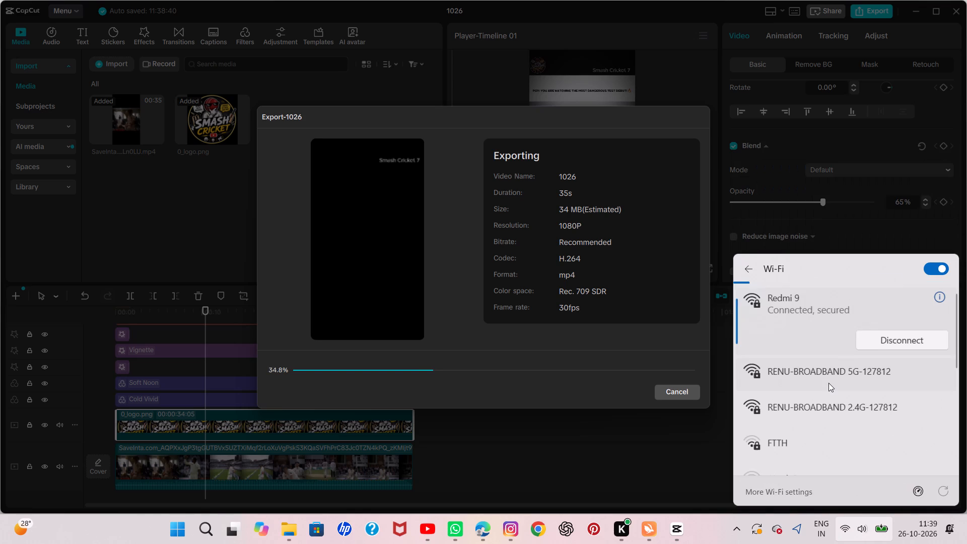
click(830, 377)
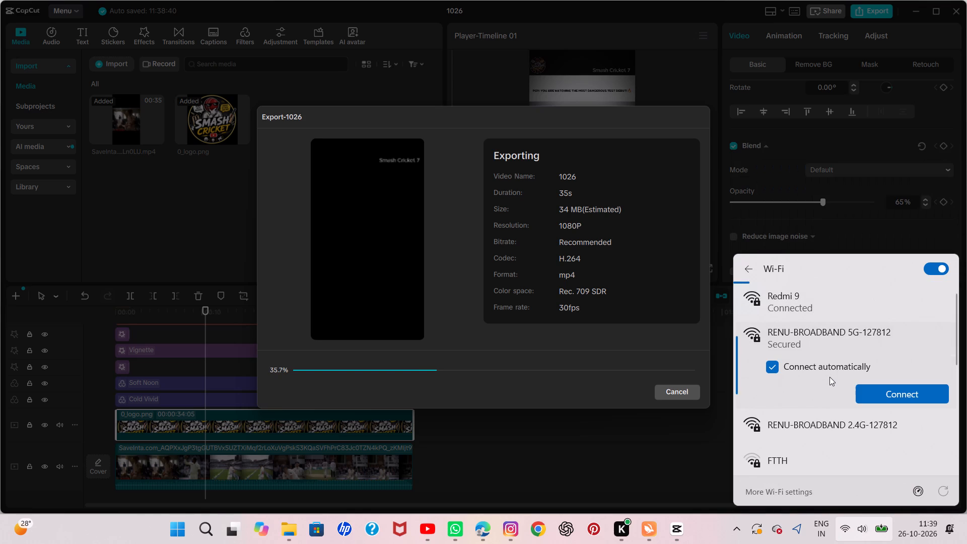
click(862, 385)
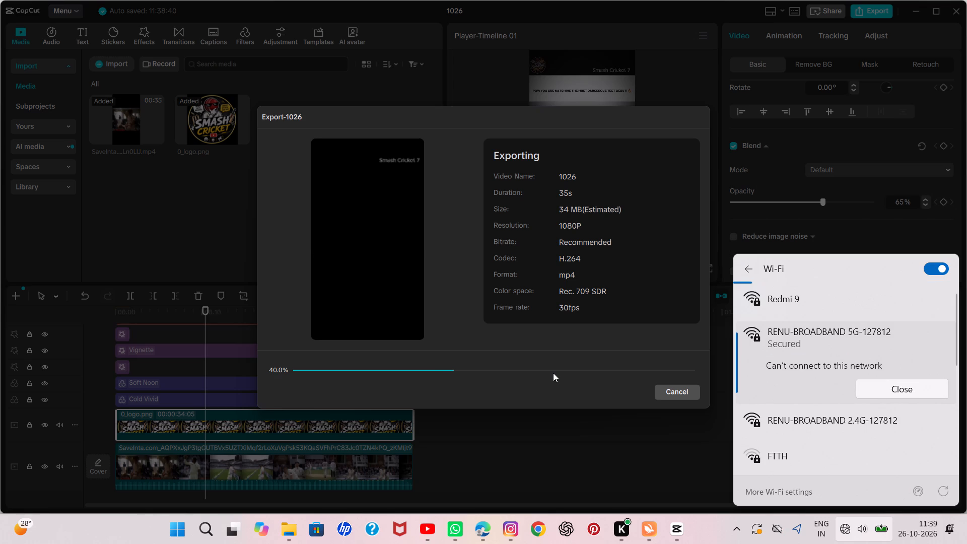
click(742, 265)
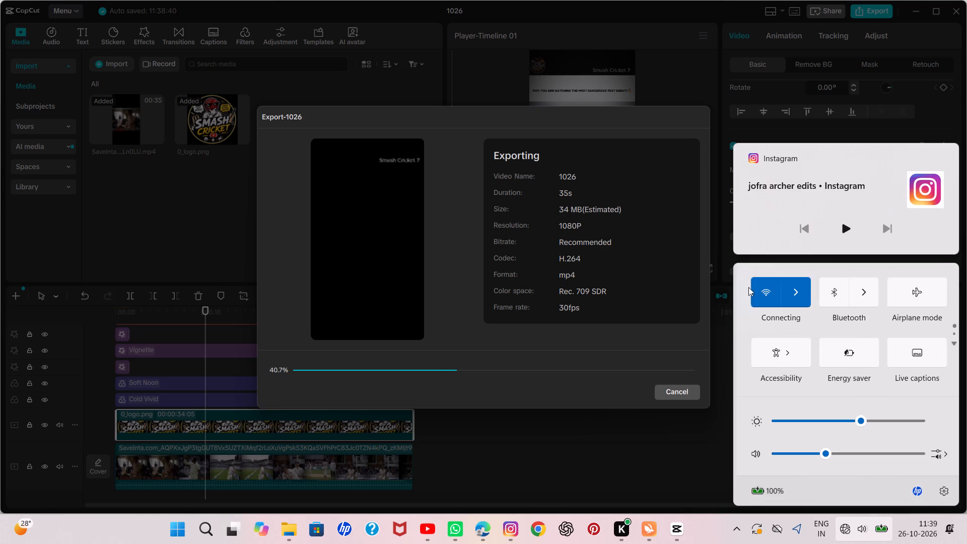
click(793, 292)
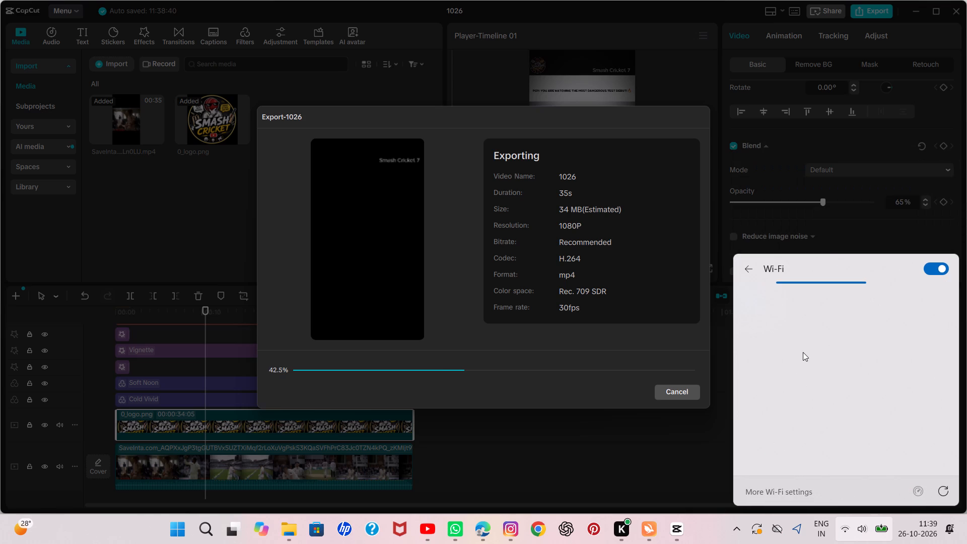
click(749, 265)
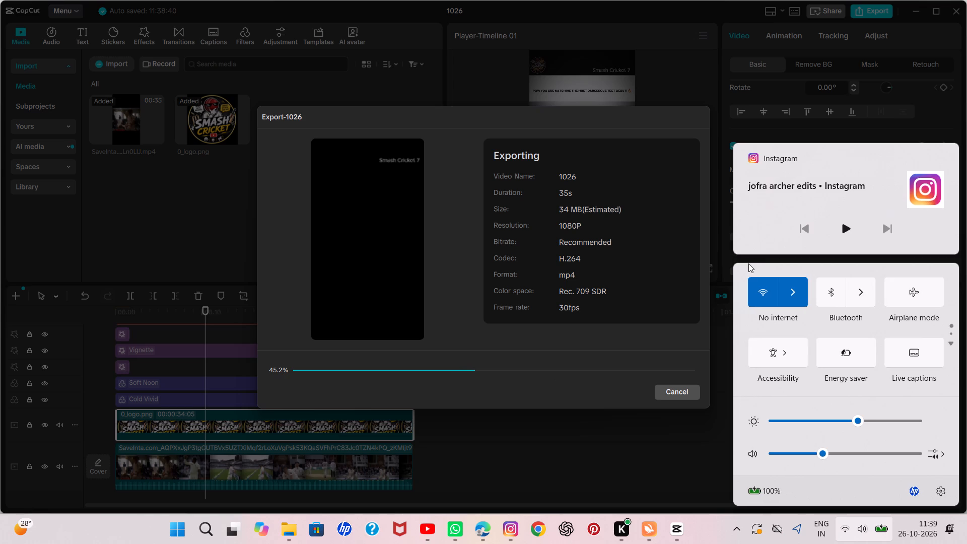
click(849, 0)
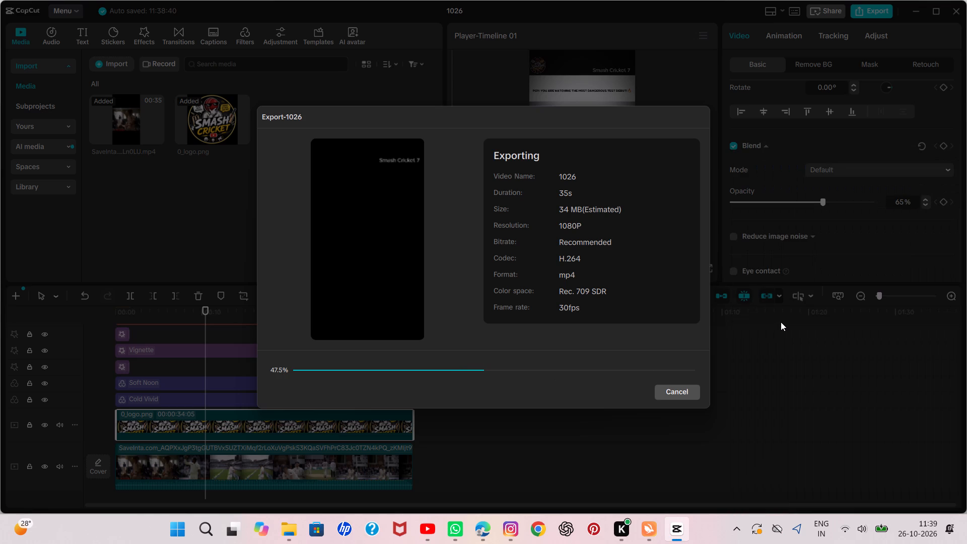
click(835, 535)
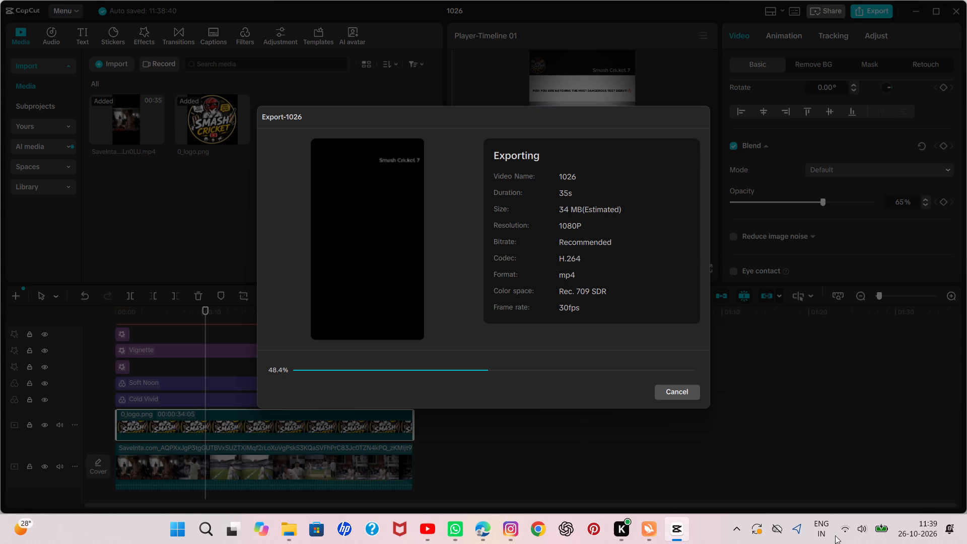
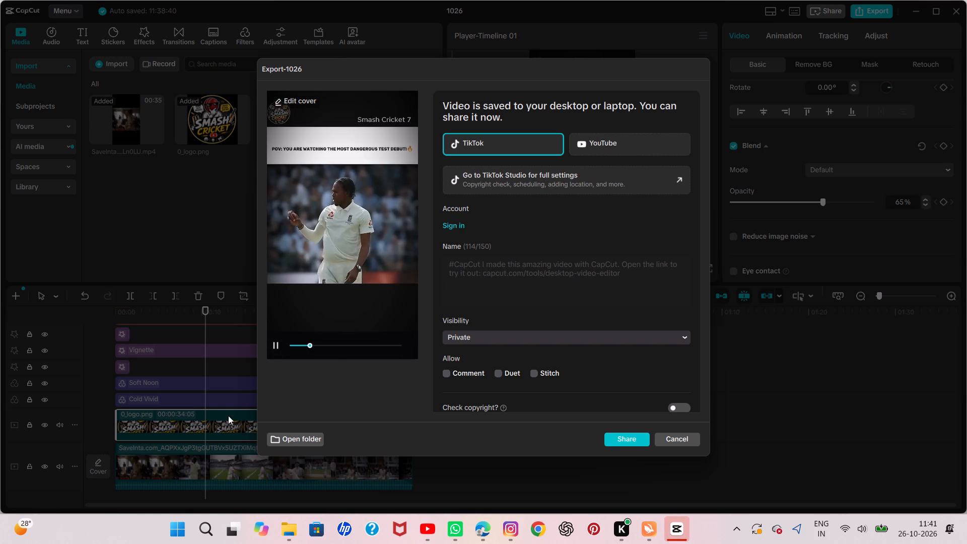
click(298, 436)
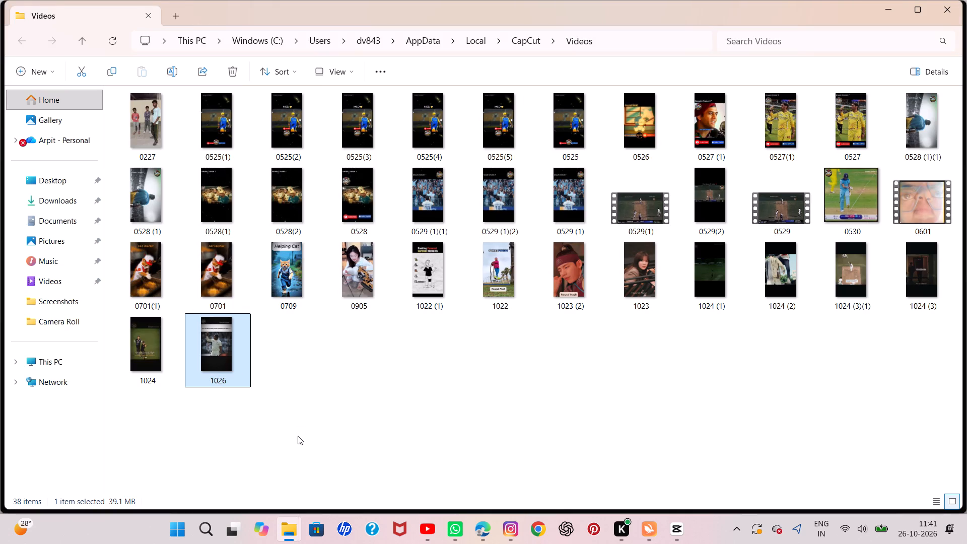